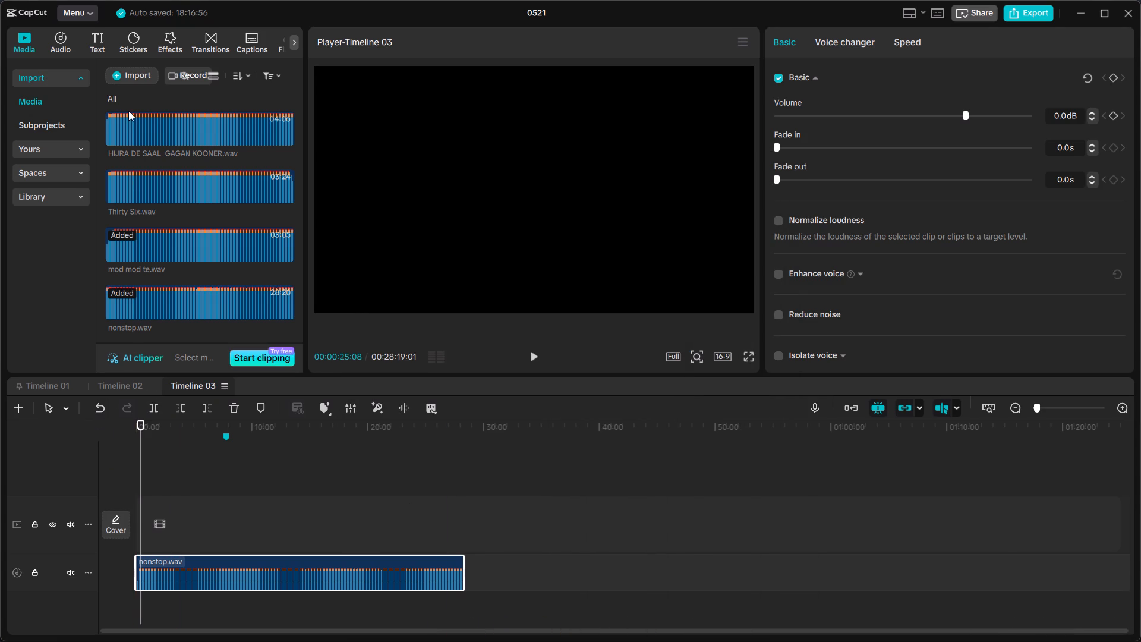
{"action": "left_click", "coordinate": [122, 70]}
{"action": "left_click", "coordinate": [134, 99]}
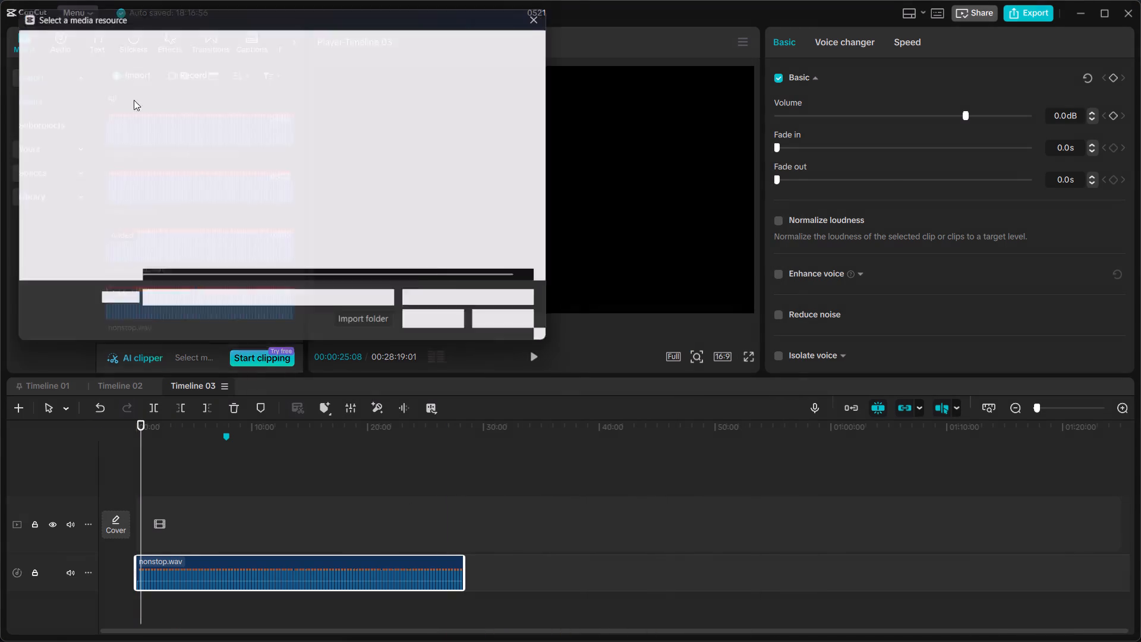
{"action": "left_click", "coordinate": [87, 134]}
{"action": "double_click", "coordinate": [237, 164]}
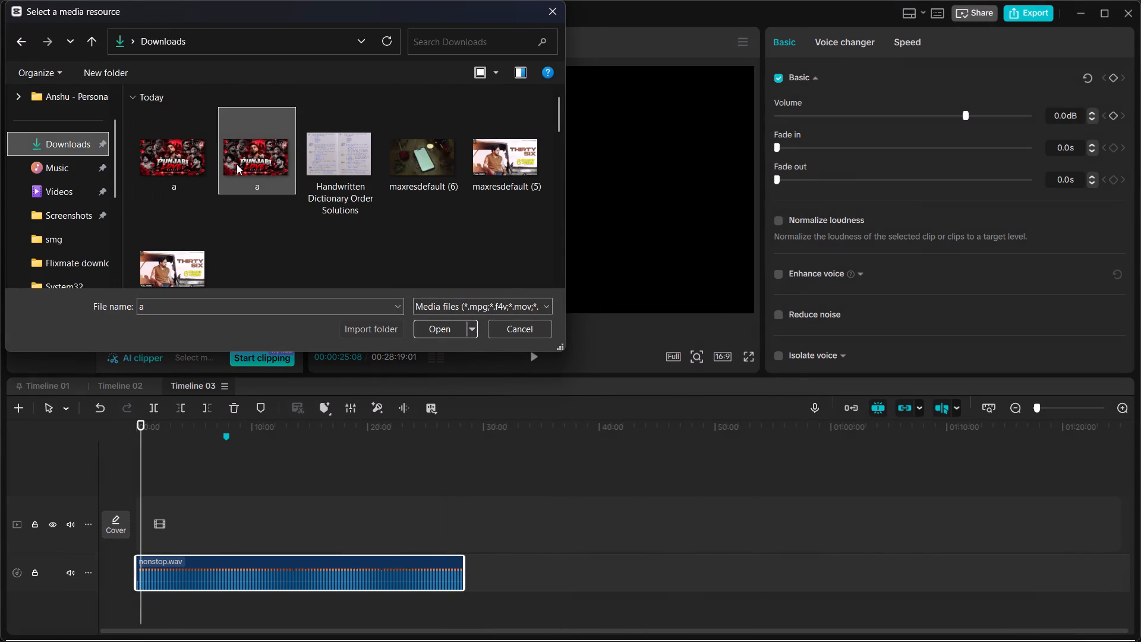
Place a.png on the main video track near the start of Timeline 03, above nonstop.wav.
{"action": "left_click_drag", "start_coordinate": [202, 299], "coordinate": [163, 400]}
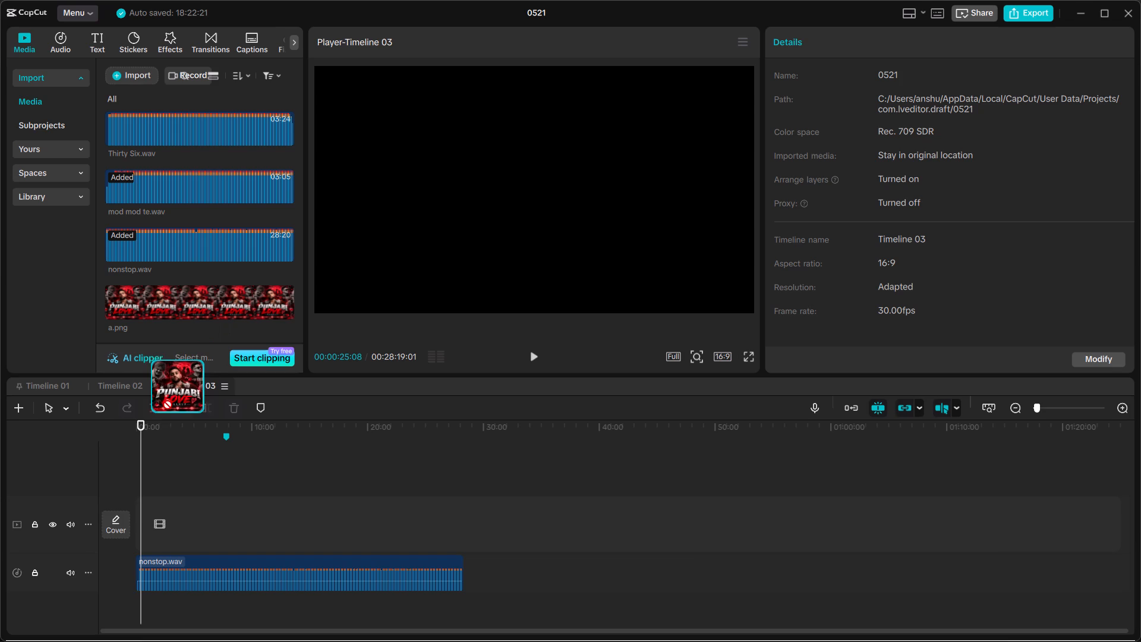
{"action": "left_click_drag", "start_coordinate": [163, 400], "coordinate": [137, 514]}
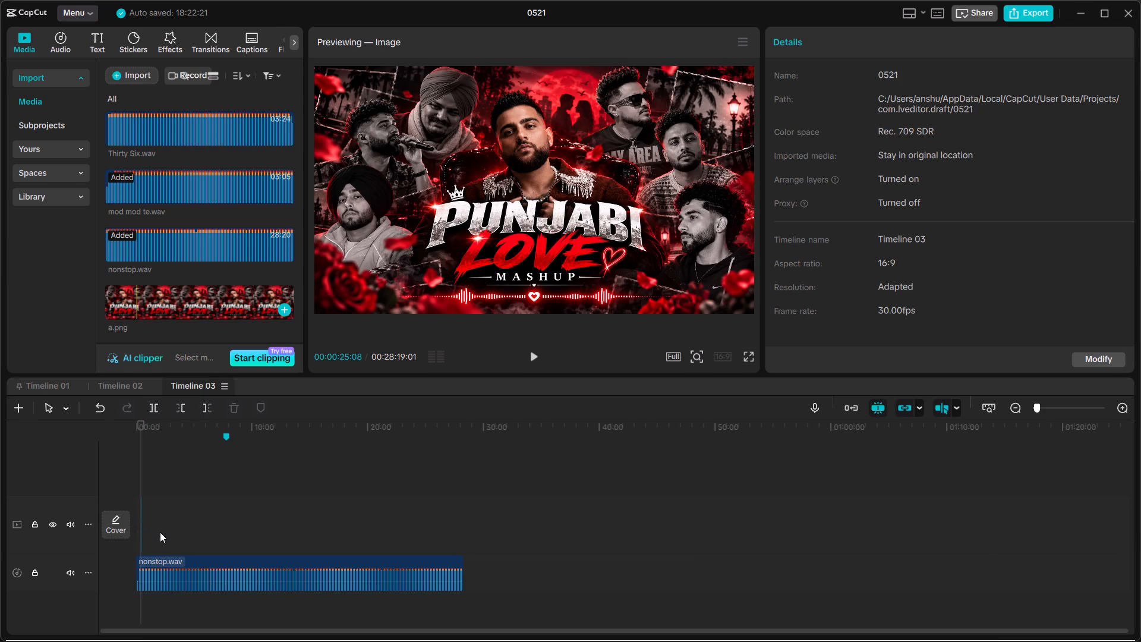
Stretch the a.png clip from the timeline start to the end of nonstop.wav, giving it a duration of 00:28:19:01.
{"action": "left_click_drag", "start_coordinate": [139, 526], "coordinate": [663, 577]}
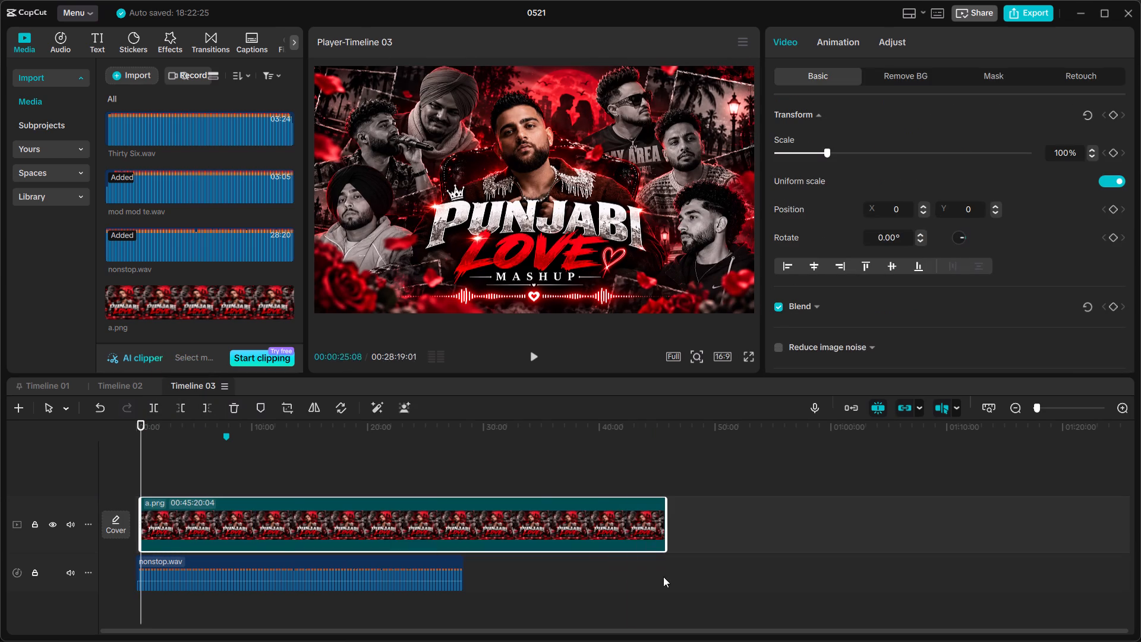
{"action": "left_click_drag", "start_coordinate": [143, 523], "coordinate": [122, 521]}
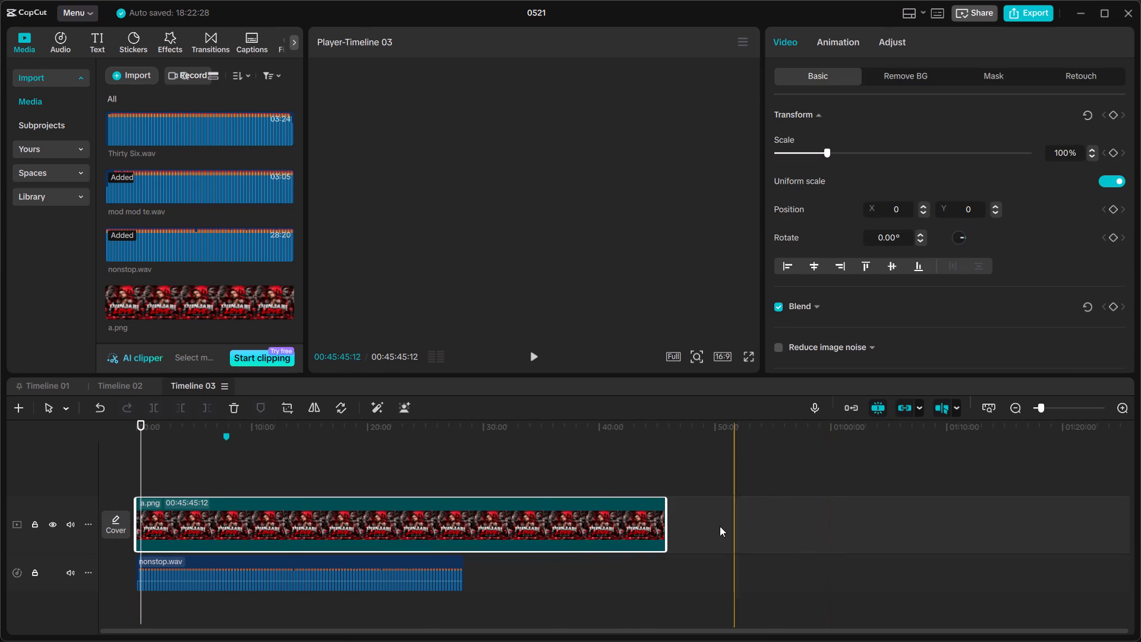
{"action": "left_click_drag", "start_coordinate": [664, 511], "coordinate": [455, 522]}
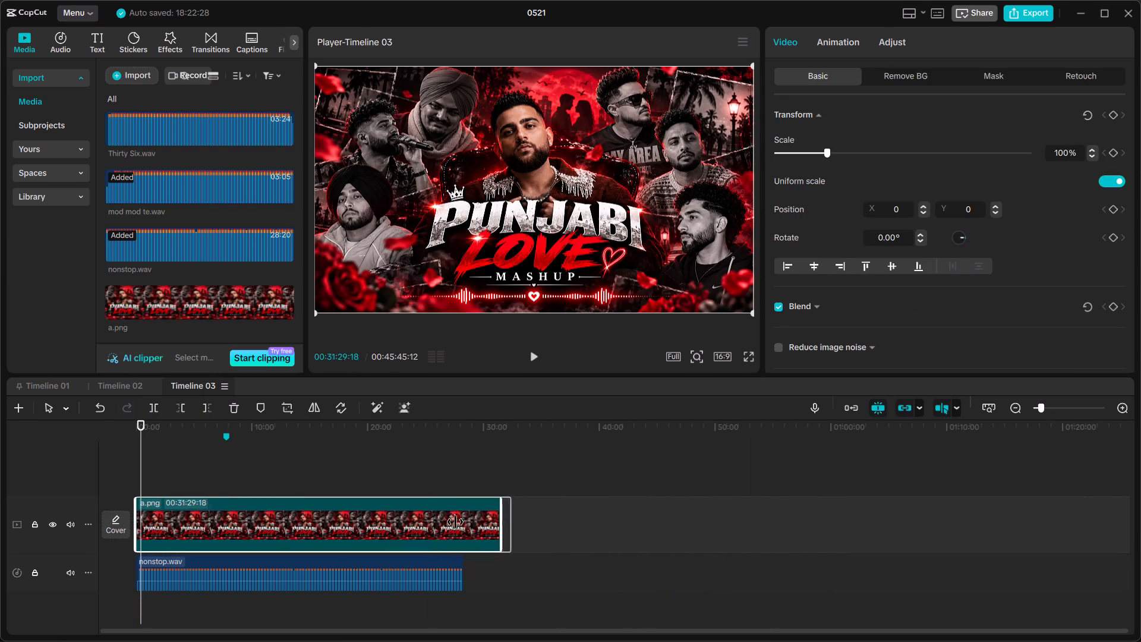
{"action": "left_click_drag", "start_coordinate": [455, 522], "coordinate": [459, 520]}
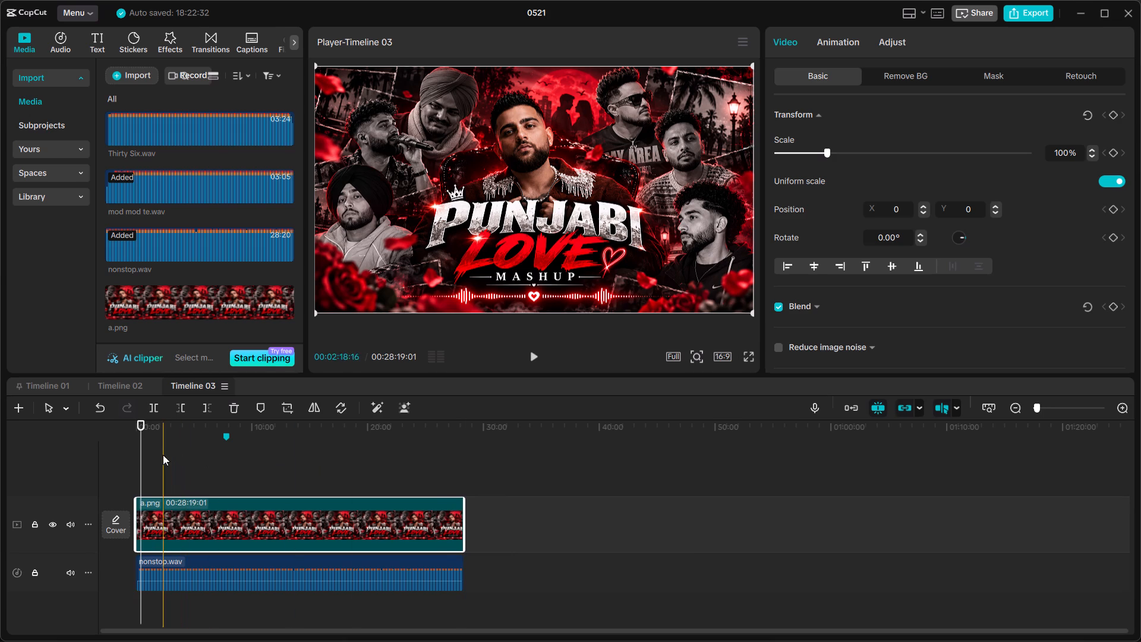
Play back Timeline 03 briefly from the beginning to preview the thumbnail image with the nonstop audio.
{"action": "left_click_drag", "start_coordinate": [144, 464], "coordinate": [119, 470]}
{"action": "key", "text": "space"}
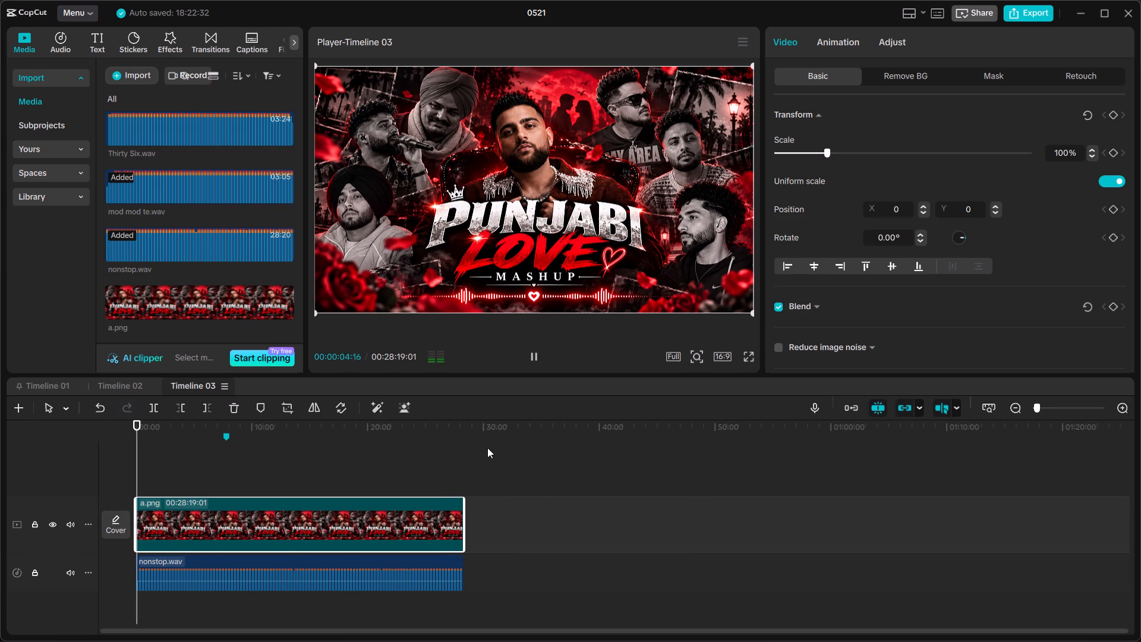
{"action": "key", "text": "space"}
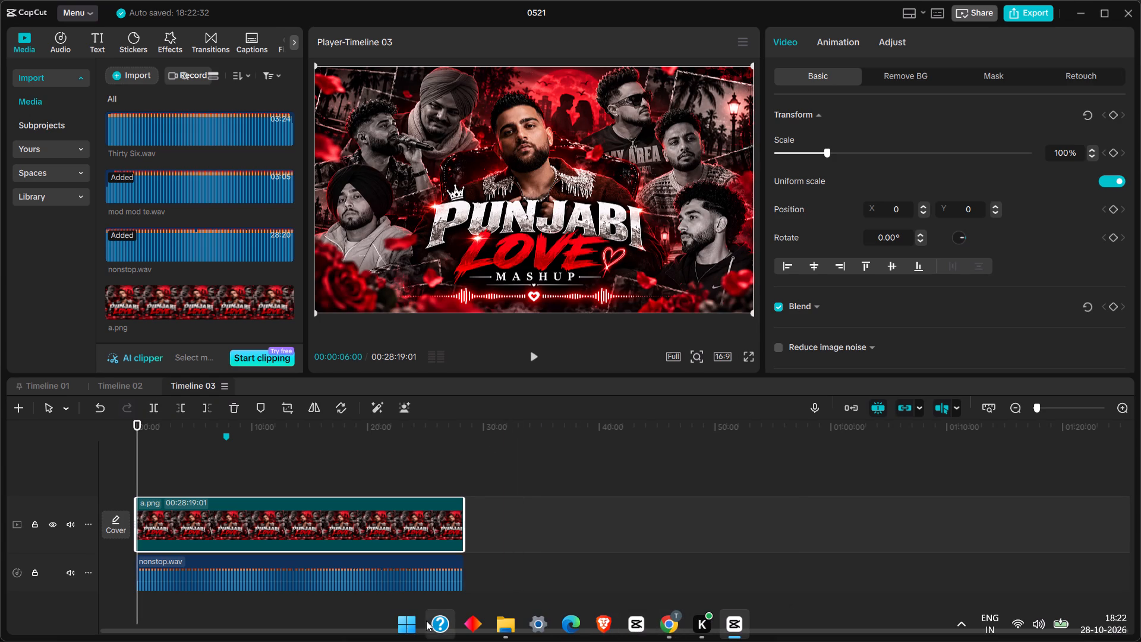
Switch to Chrome, open YouTube in a new tab and search for "video bg effects".
{"action": "left_click", "coordinate": [404, 616]}
{"action": "scroll", "coordinate": [549, 520], "scroll_direction": "down", "scroll_amount": 3}
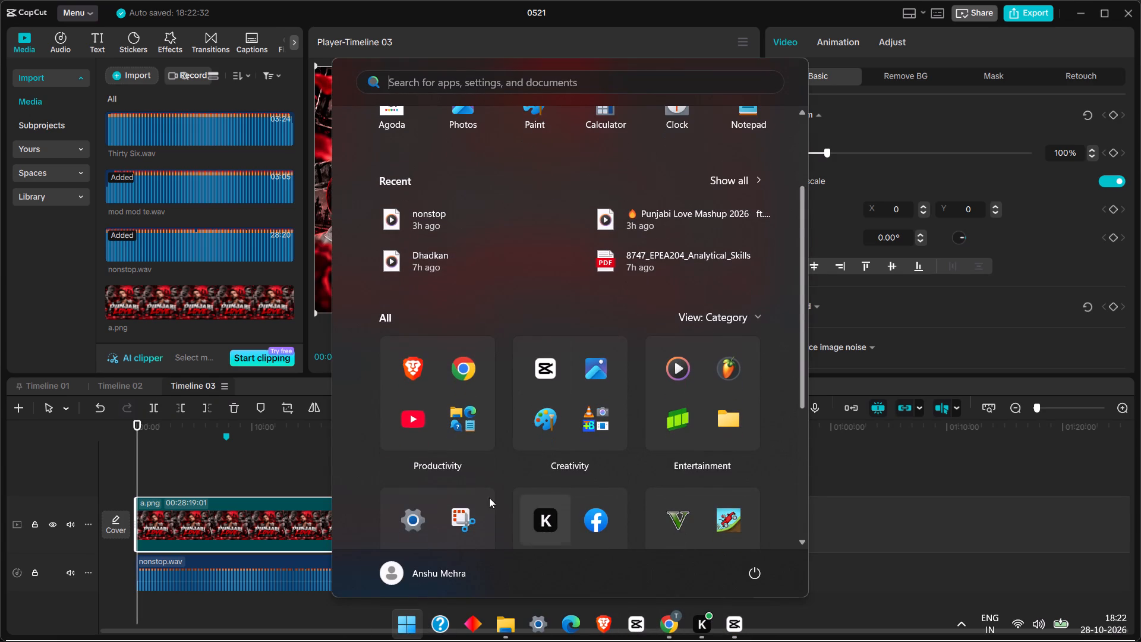
{"action": "left_click", "coordinate": [672, 621]}
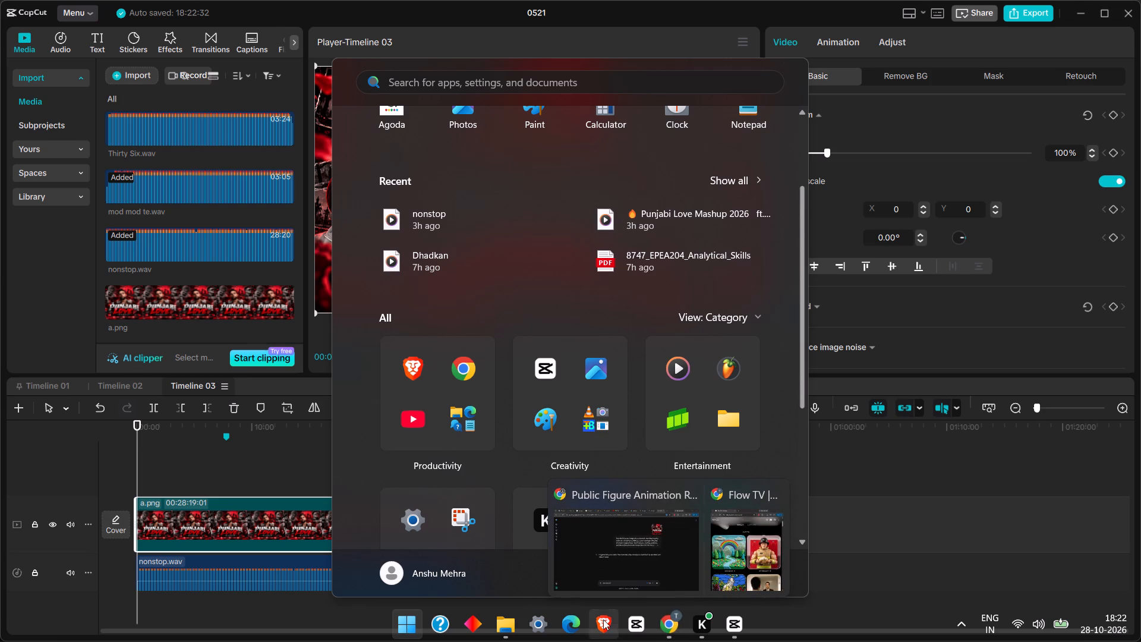
{"action": "left_click", "coordinate": [606, 569]}
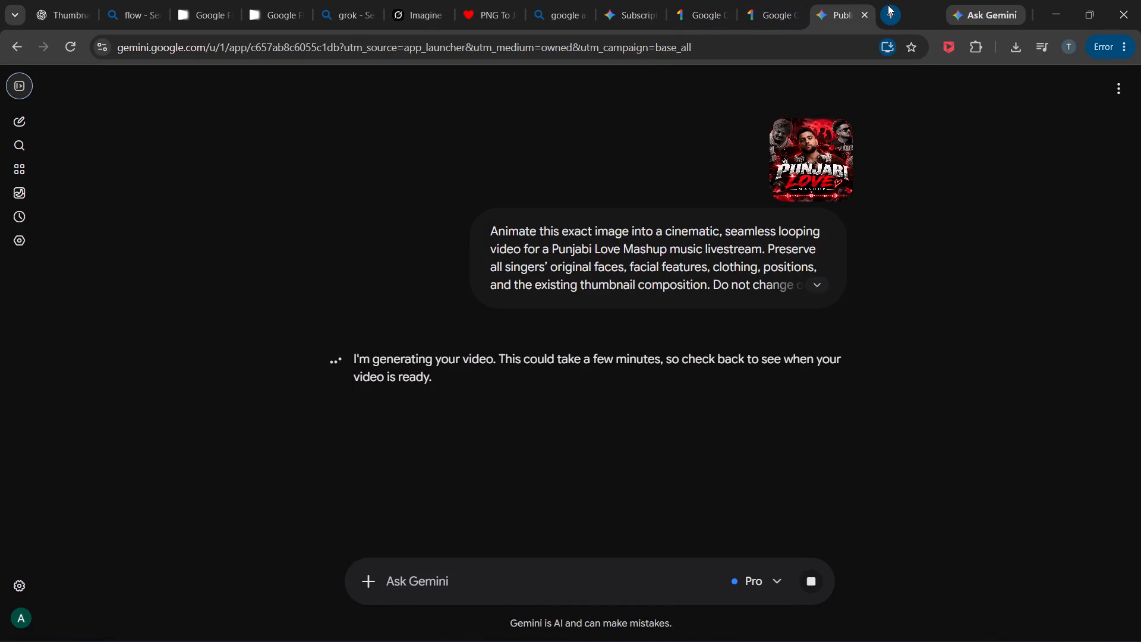
{"action": "left_click", "coordinate": [890, 5]}
{"action": "left_click", "coordinate": [437, 329]}
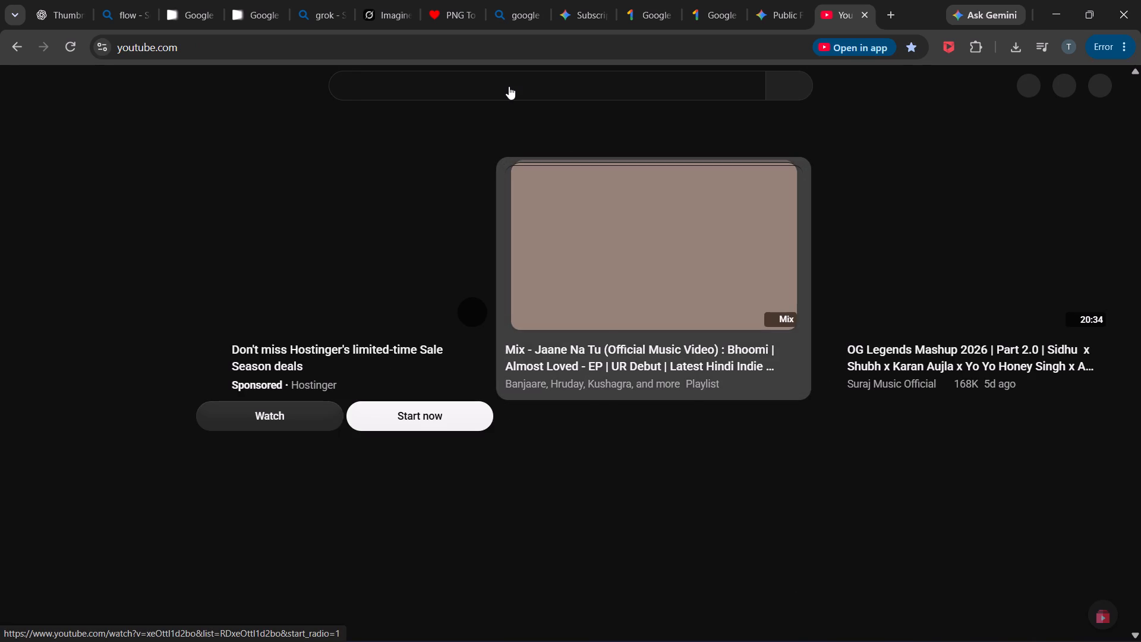
{"action": "left_click", "coordinate": [509, 86]}
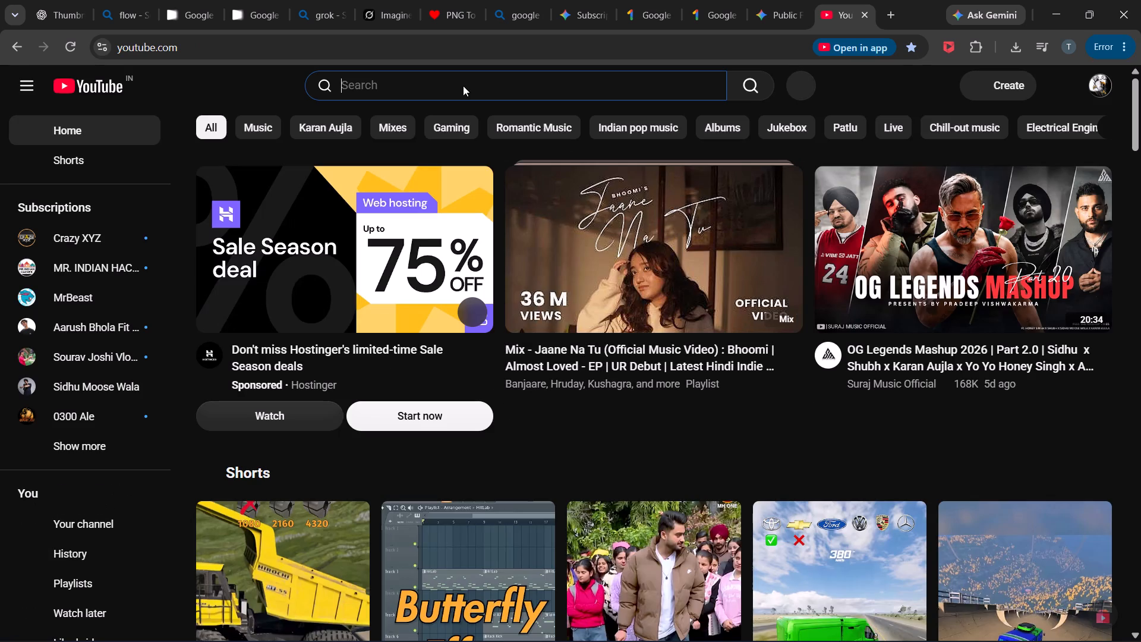
{"action": "type", "text": "video"}
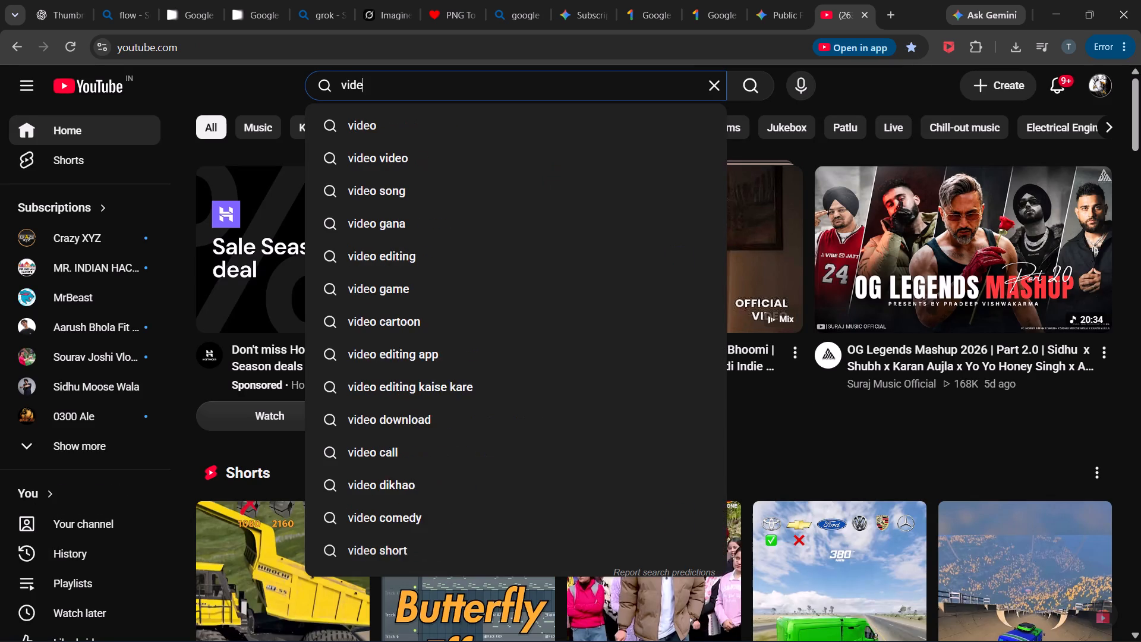
{"action": "key", "text": "space"}
{"action": "type", "text": "bg eff"}
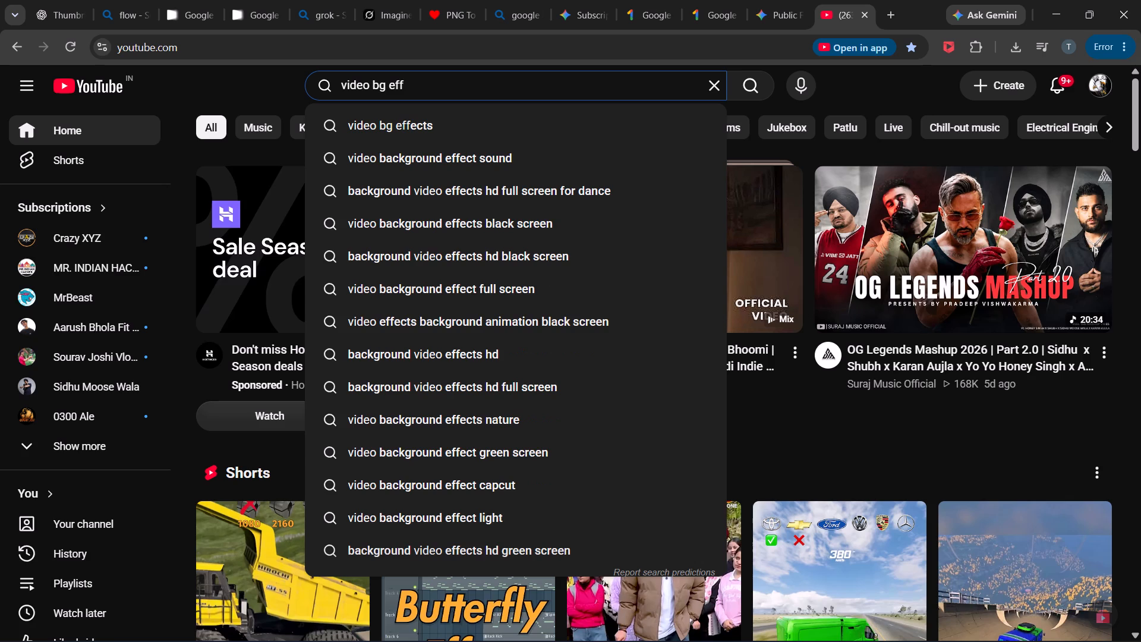
{"action": "type", "text": "ef"}
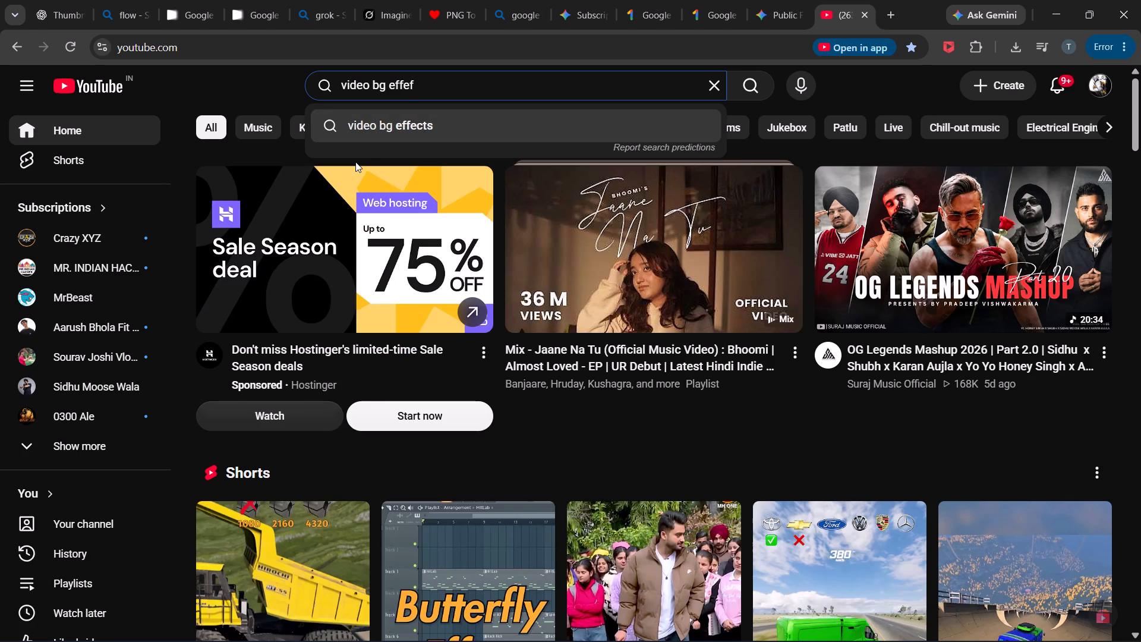
{"action": "left_click", "coordinate": [364, 138]}
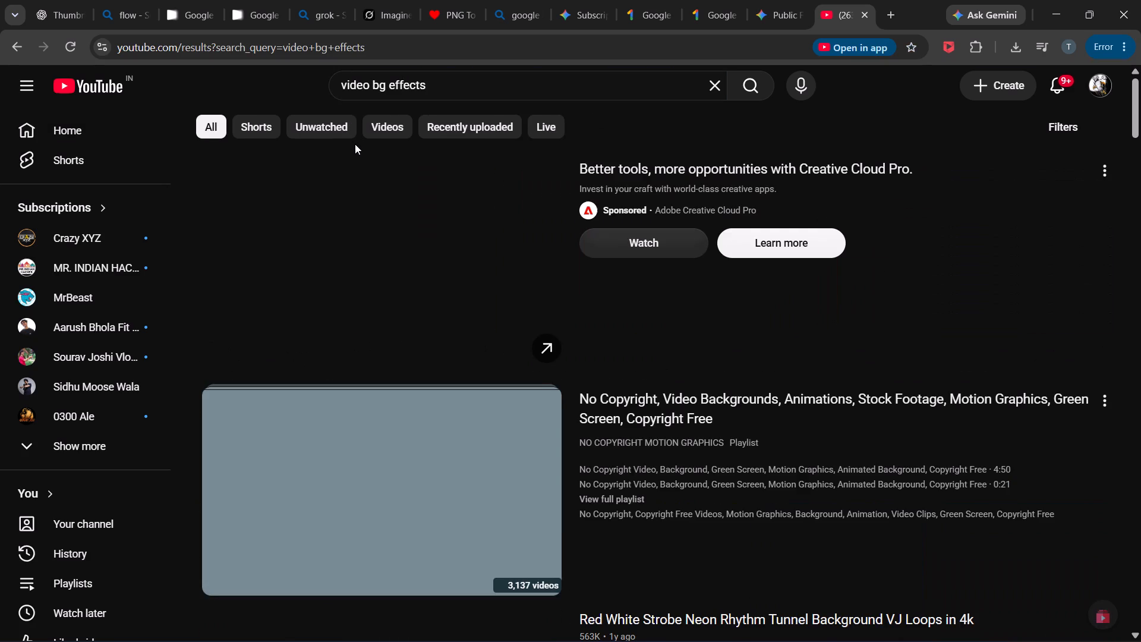
Open the video "Red White Strobe Neon Rhythm Tunnel Background VJ Loops in 4k" from the search results.
{"action": "scroll", "coordinate": [406, 496], "scroll_direction": "down", "scroll_amount": 7}
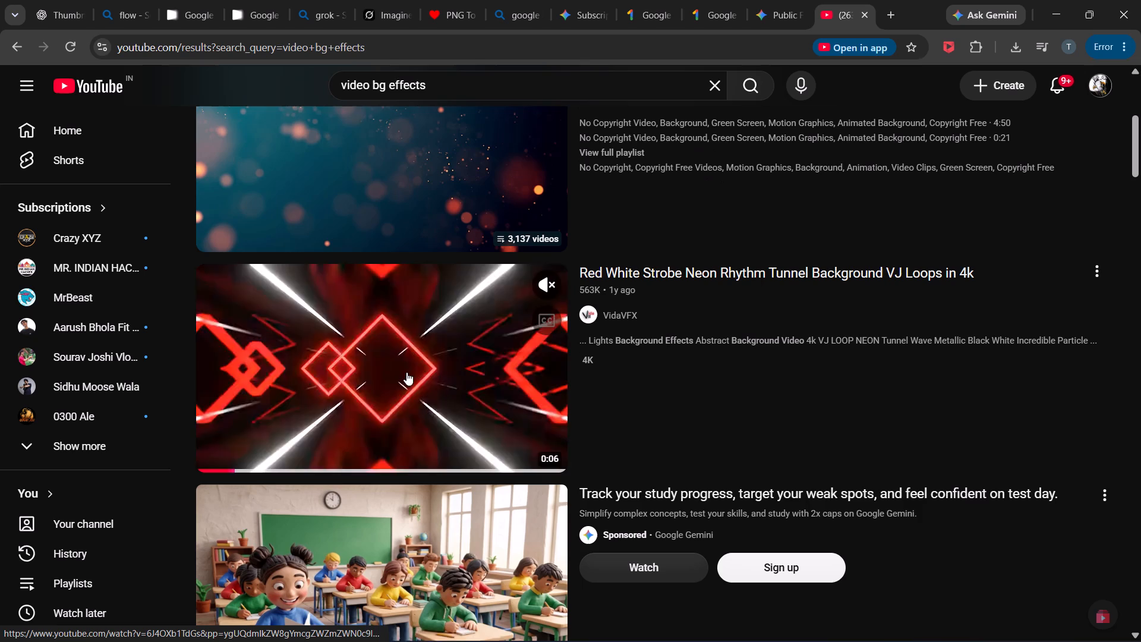
{"action": "left_click", "coordinate": [406, 372]}
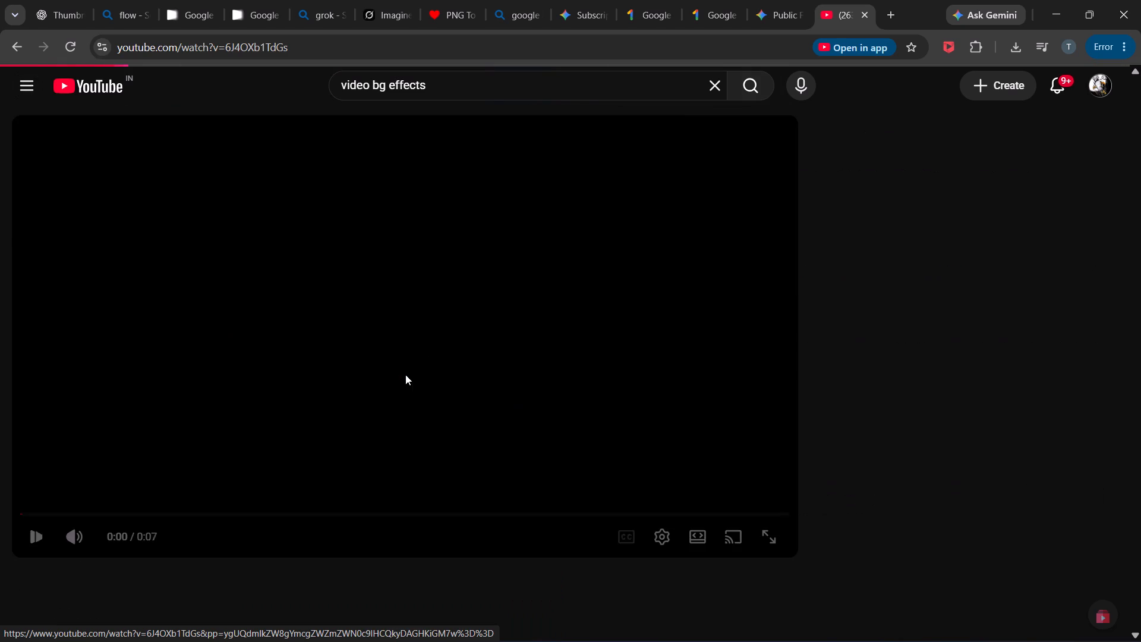
{"action": "scroll", "coordinate": [278, 421], "scroll_direction": "down", "scroll_amount": 3}
{"action": "scroll", "coordinate": [350, 328], "scroll_direction": "down", "scroll_amount": 4}
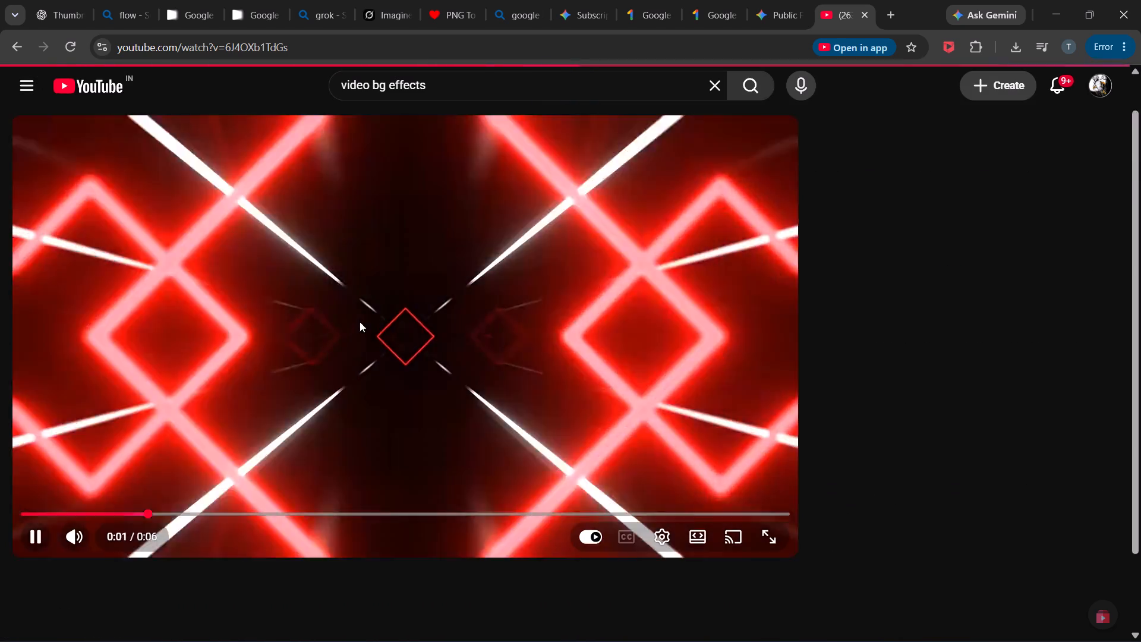
{"action": "scroll", "coordinate": [598, 388], "scroll_direction": "down", "scroll_amount": 3}
Download the neon tunnel video with Flixmate as a 1080p MP4, submitting a three-star rating for the downloader on the way.
{"action": "left_click", "coordinate": [302, 333]}
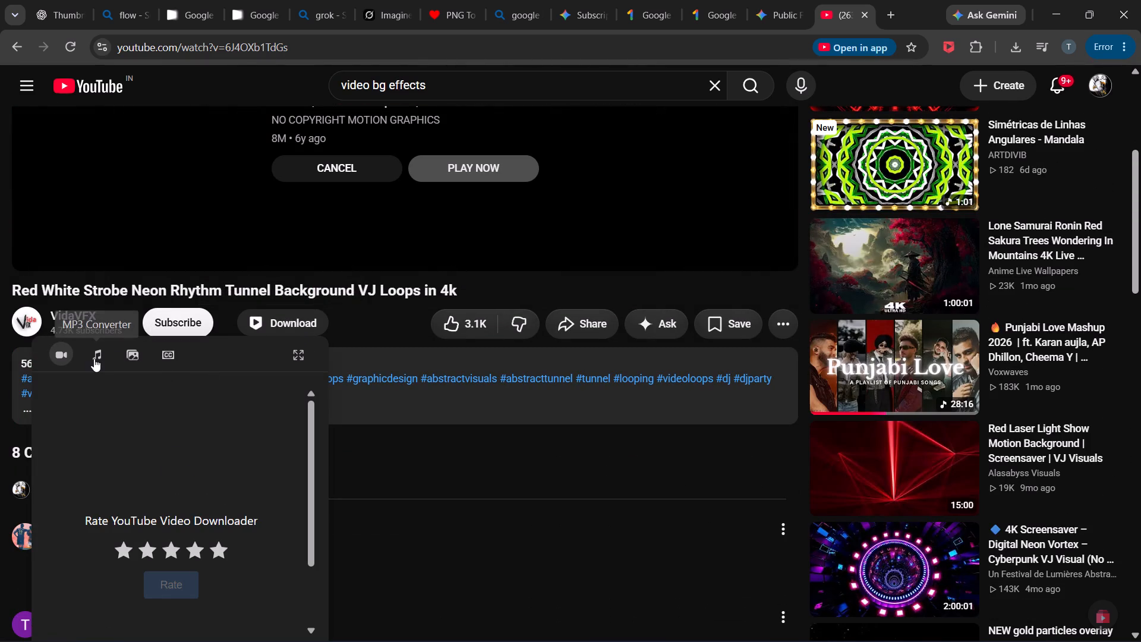
{"action": "left_click", "coordinate": [173, 554]}
{"action": "left_click", "coordinate": [178, 584]}
{"action": "scroll", "coordinate": [185, 558], "scroll_direction": "down", "scroll_amount": 3}
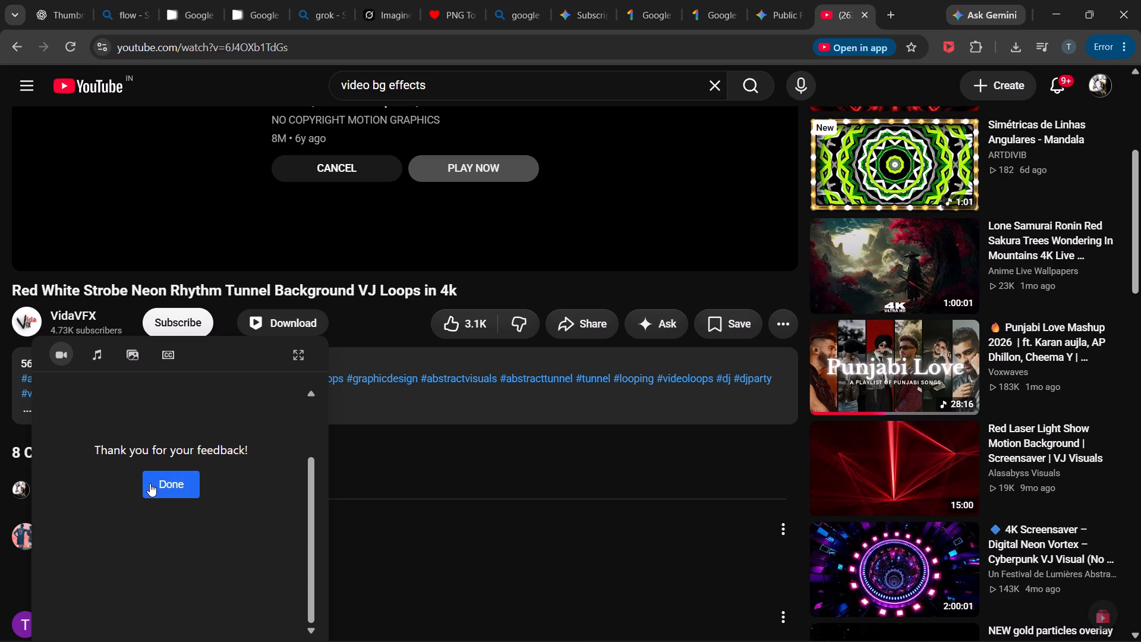
{"action": "left_click", "coordinate": [150, 483]}
{"action": "scroll", "coordinate": [163, 518], "scroll_direction": "down", "scroll_amount": 1}
{"action": "scroll", "coordinate": [92, 466], "scroll_direction": "up", "scroll_amount": 2}
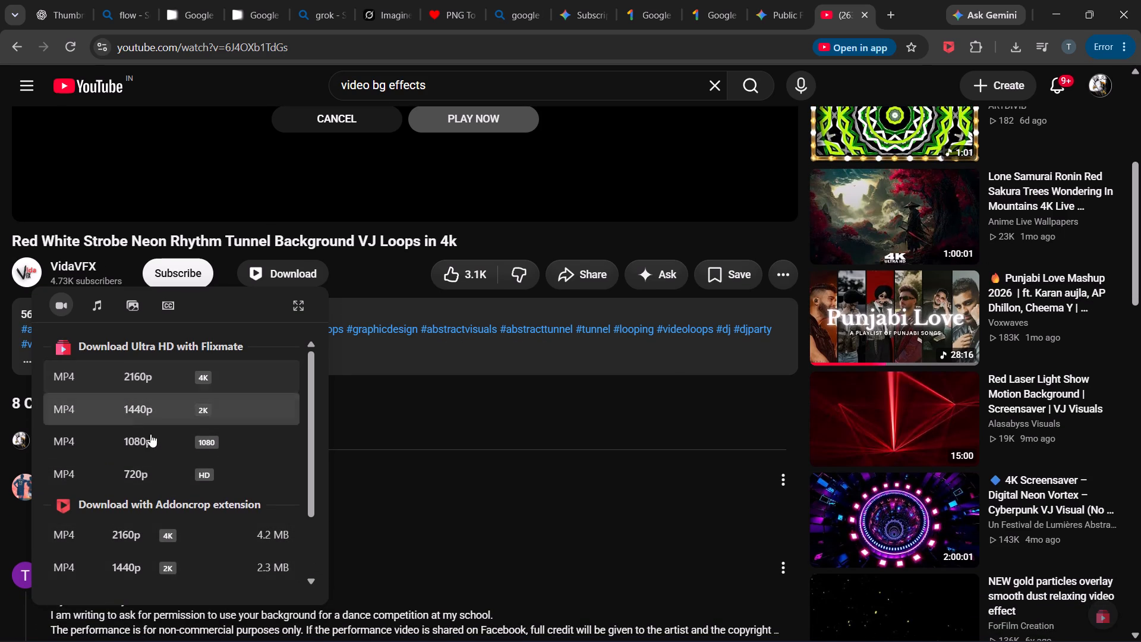
{"action": "left_click", "coordinate": [155, 451]}
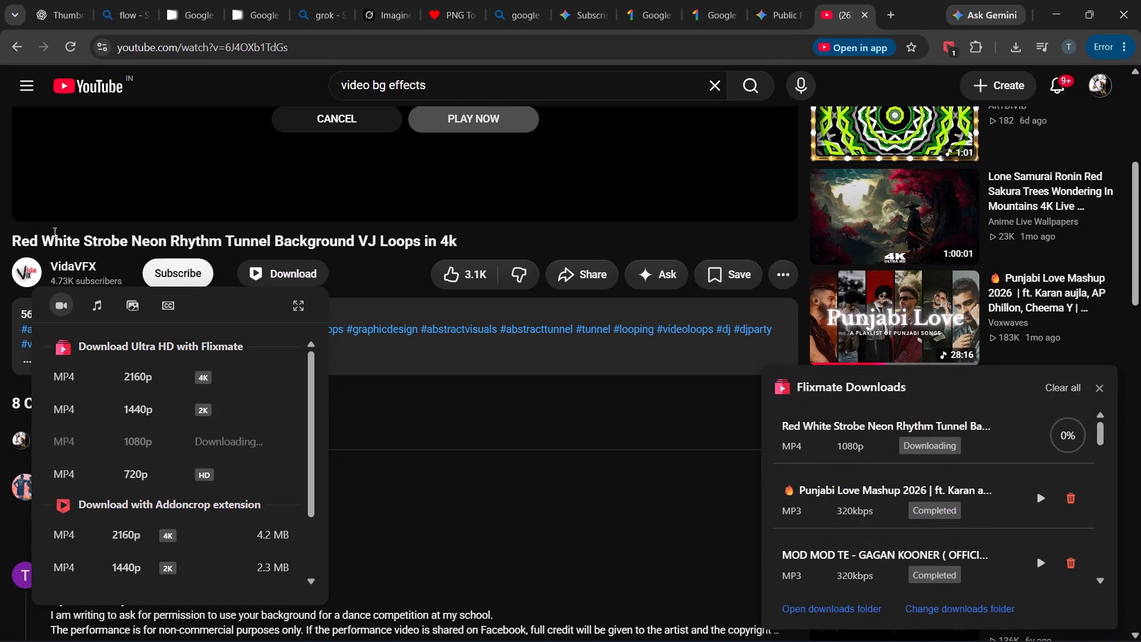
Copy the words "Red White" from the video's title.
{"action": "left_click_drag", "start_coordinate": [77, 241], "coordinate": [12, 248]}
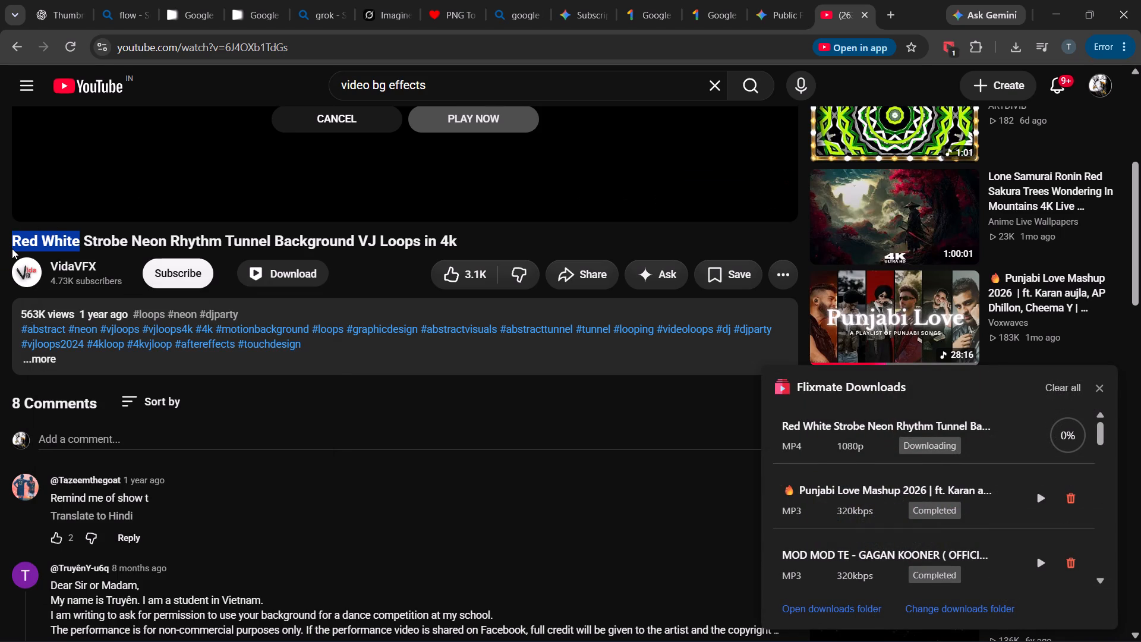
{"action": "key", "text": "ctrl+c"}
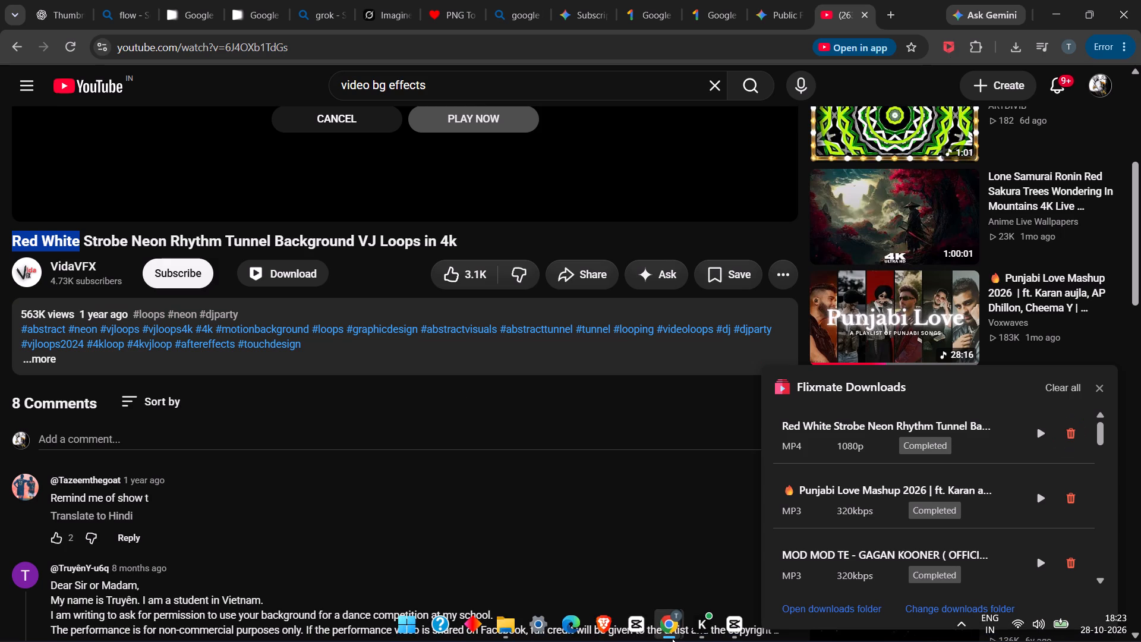
Switch to CapCut, start a media import and browse to the Home location in the file picker.
{"action": "left_click", "coordinate": [727, 629]}
{"action": "left_click", "coordinate": [112, 71]}
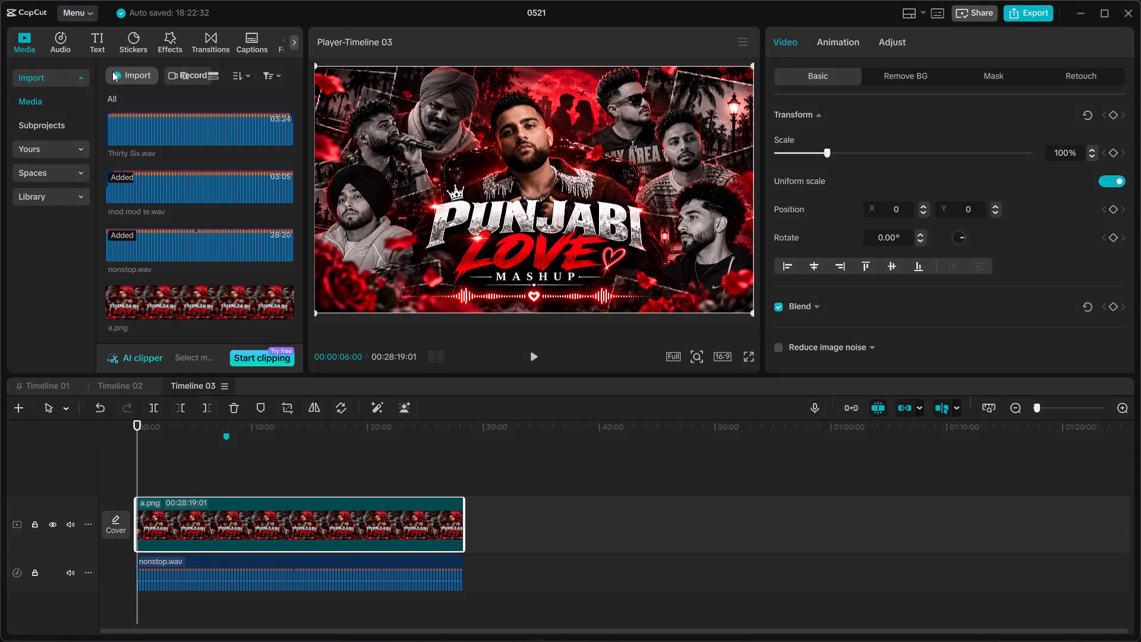
{"action": "left_click", "coordinate": [137, 102]}
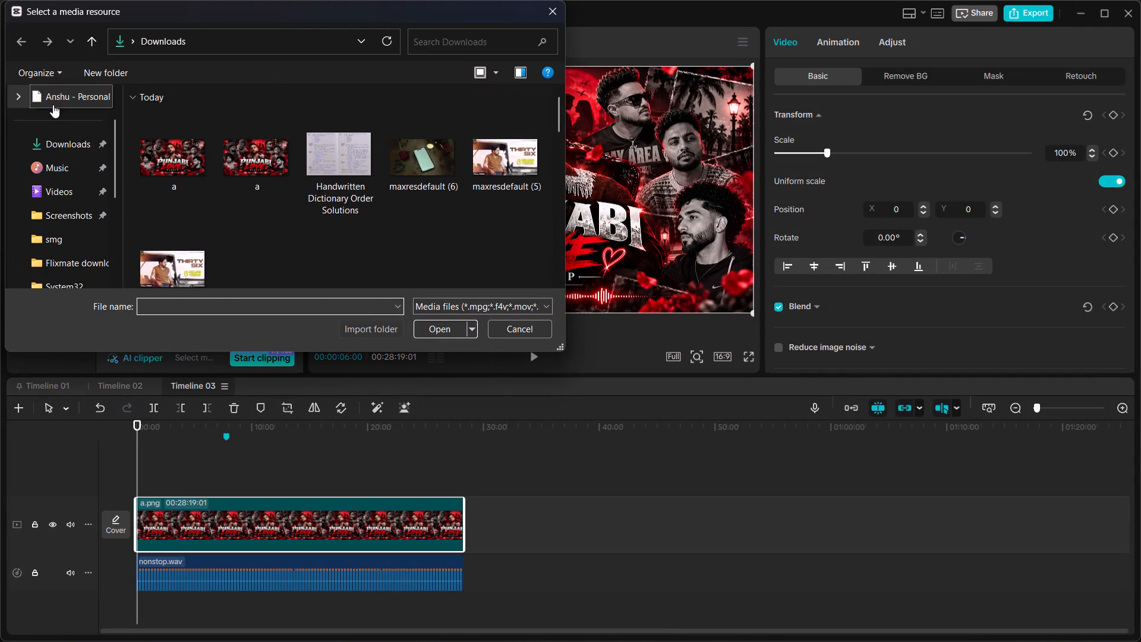
{"action": "scroll", "coordinate": [62, 119], "scroll_direction": "up", "scroll_amount": 4}
{"action": "left_click", "coordinate": [63, 188]}
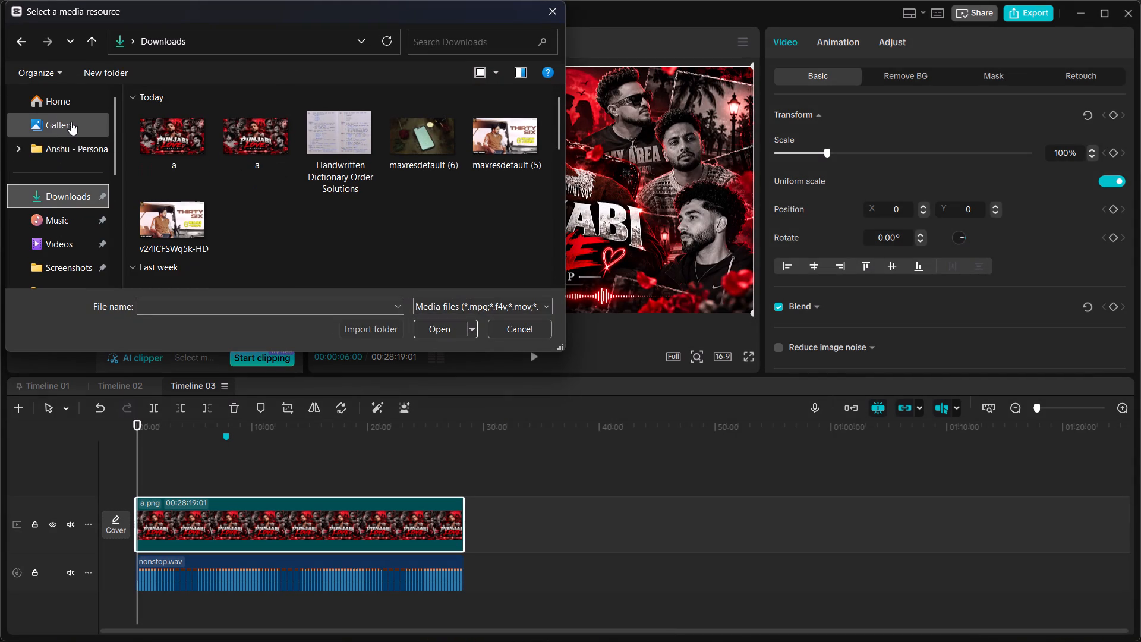
{"action": "scroll", "coordinate": [73, 124], "scroll_direction": "up", "scroll_amount": 4}
{"action": "scroll", "coordinate": [154, 143], "scroll_direction": "up", "scroll_amount": 5}
{"action": "left_click", "coordinate": [102, 109]}
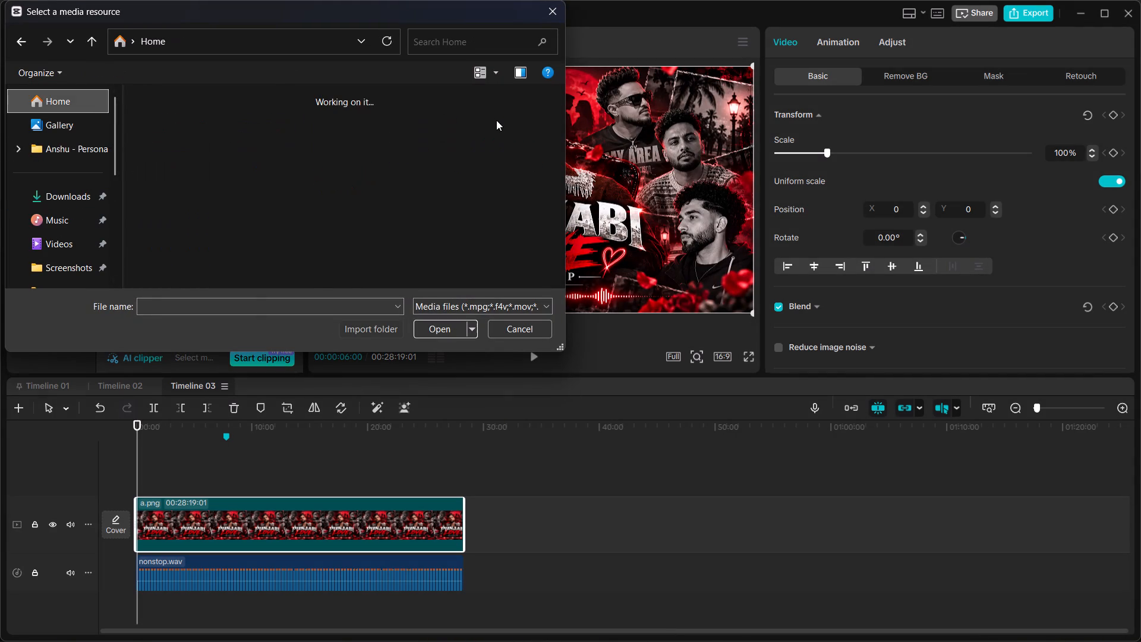
Search Home for "red" and import the 1080p Red White Strobe Neon MP4 into the project media.
{"action": "left_click", "coordinate": [472, 35]}
{"action": "left_click", "coordinate": [472, 42], "text": "ctrl"}
{"action": "key", "text": "ctrl+v"}
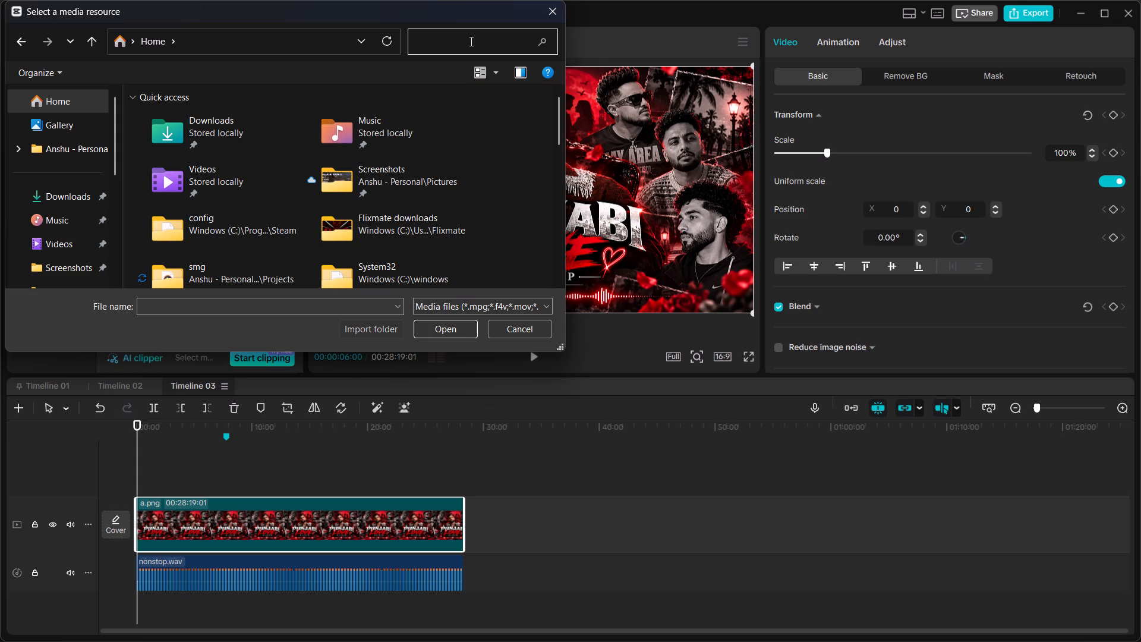
{"action": "key", "text": "ctrl+v"}
{"action": "key", "text": "ctrl+v"}
{"action": "type", "text": "red"}
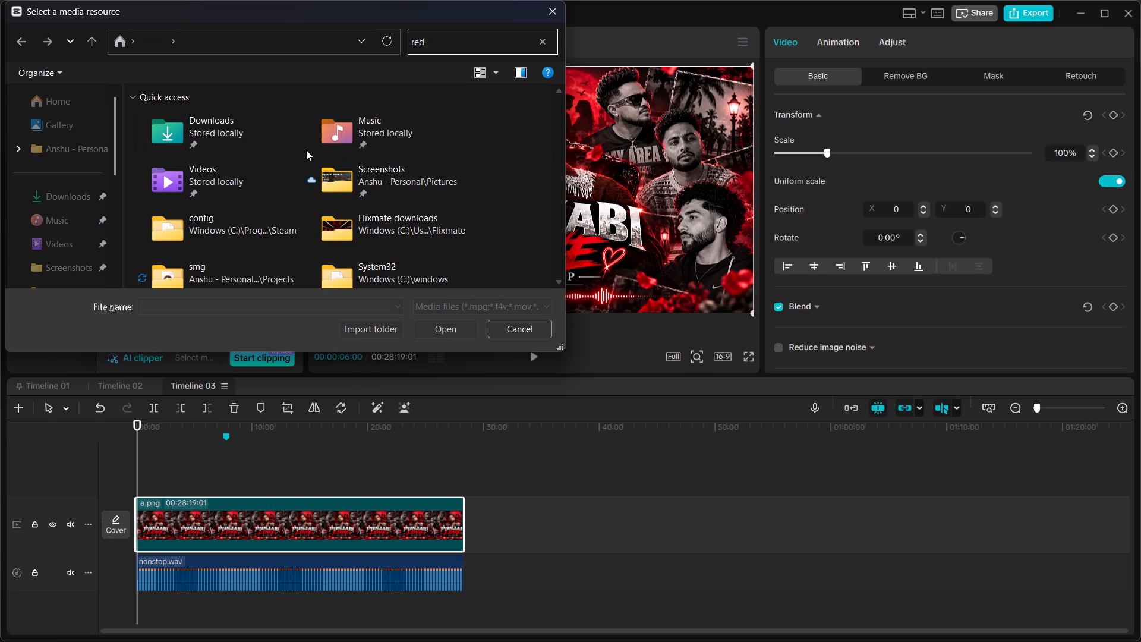
{"action": "scroll", "coordinate": [306, 150], "scroll_direction": "down", "scroll_amount": 3}
{"action": "scroll", "coordinate": [300, 129], "scroll_direction": "up", "scroll_amount": 3}
{"action": "scroll", "coordinate": [300, 129], "scroll_direction": "down", "scroll_amount": 5}
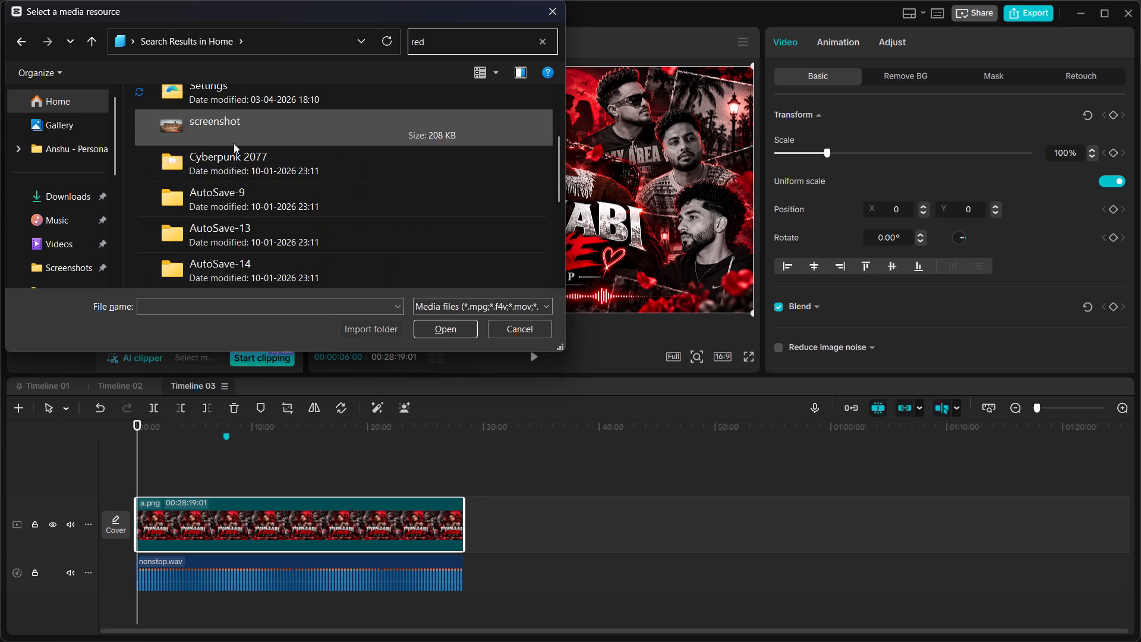
{"action": "scroll", "coordinate": [215, 125], "scroll_direction": "up", "scroll_amount": 5}
{"action": "double_click", "coordinate": [219, 102]}
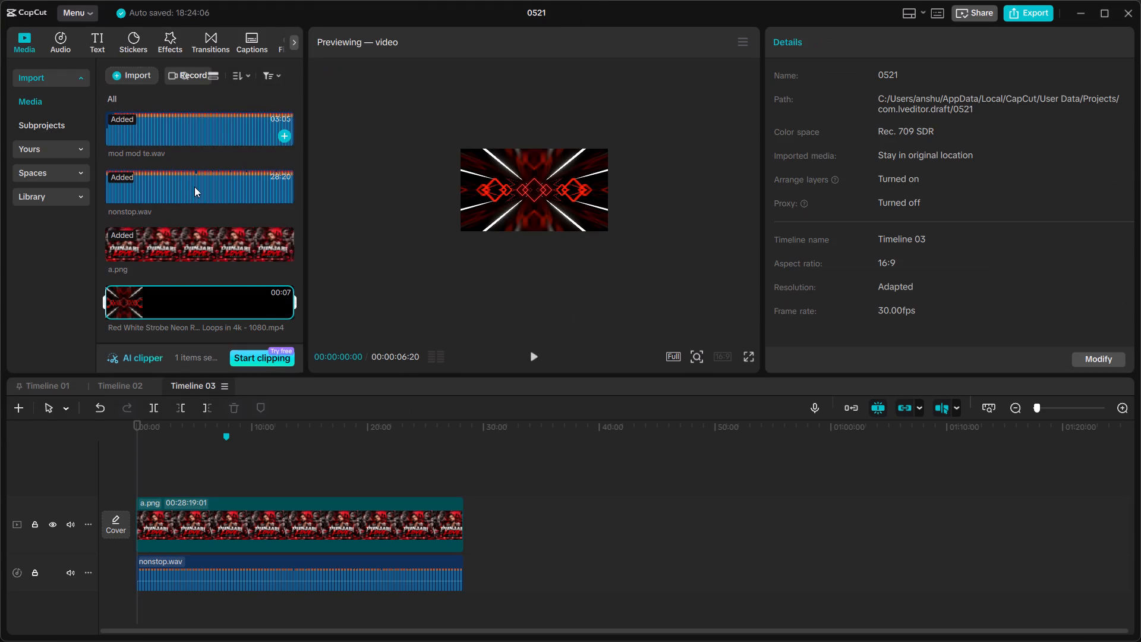
Place the Red White Strobe Neon clip on a new video track above a.png, near the start of Timeline 03.
{"action": "left_click_drag", "start_coordinate": [157, 295], "coordinate": [133, 481]}
{"action": "left_click_drag", "start_coordinate": [141, 498], "coordinate": [185, 496]}
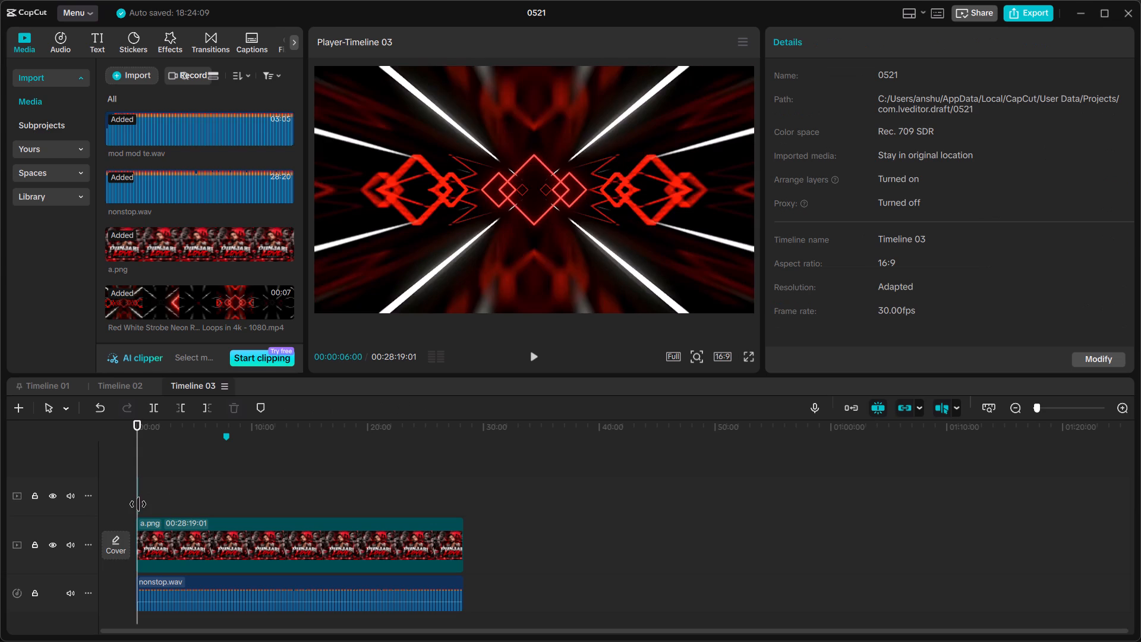
Move the Red White Strobe Neon clip to the very start of the timeline, aligned with a.png.
{"action": "scroll", "coordinate": [136, 502], "scroll_direction": "up", "scroll_amount": 15, "text": "ctrl"}
{"action": "scroll", "coordinate": [136, 502], "scroll_direction": "right", "scroll_amount": 1}
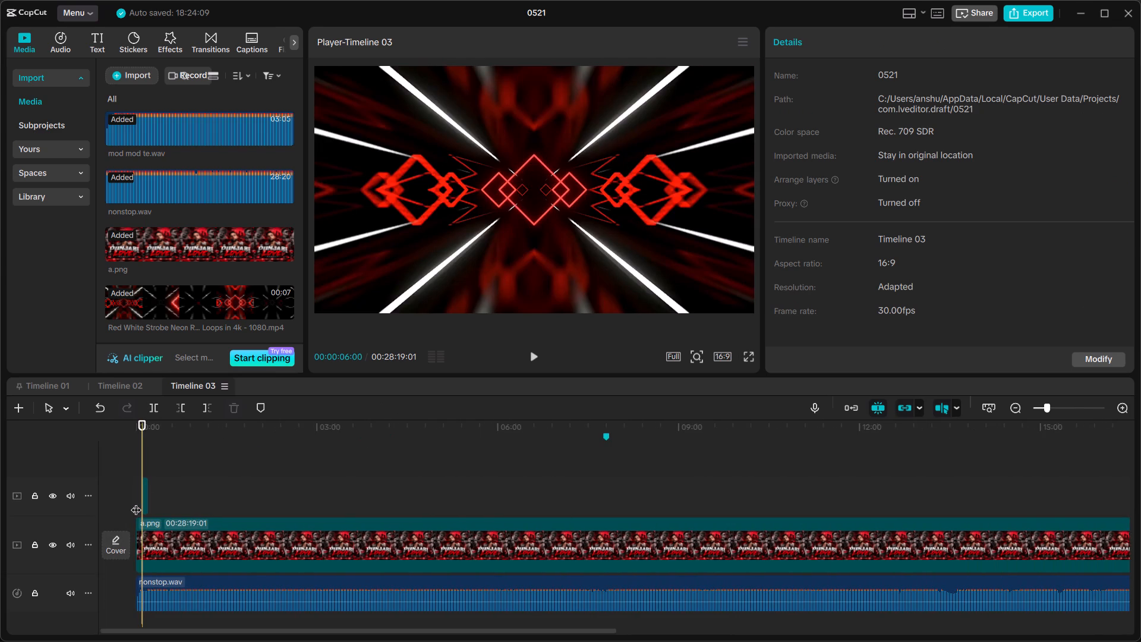
{"action": "scroll", "coordinate": [136, 502], "scroll_direction": "right", "scroll_amount": 2}
{"action": "scroll", "coordinate": [143, 529], "scroll_direction": "up", "scroll_amount": 10, "text": "ctrl"}
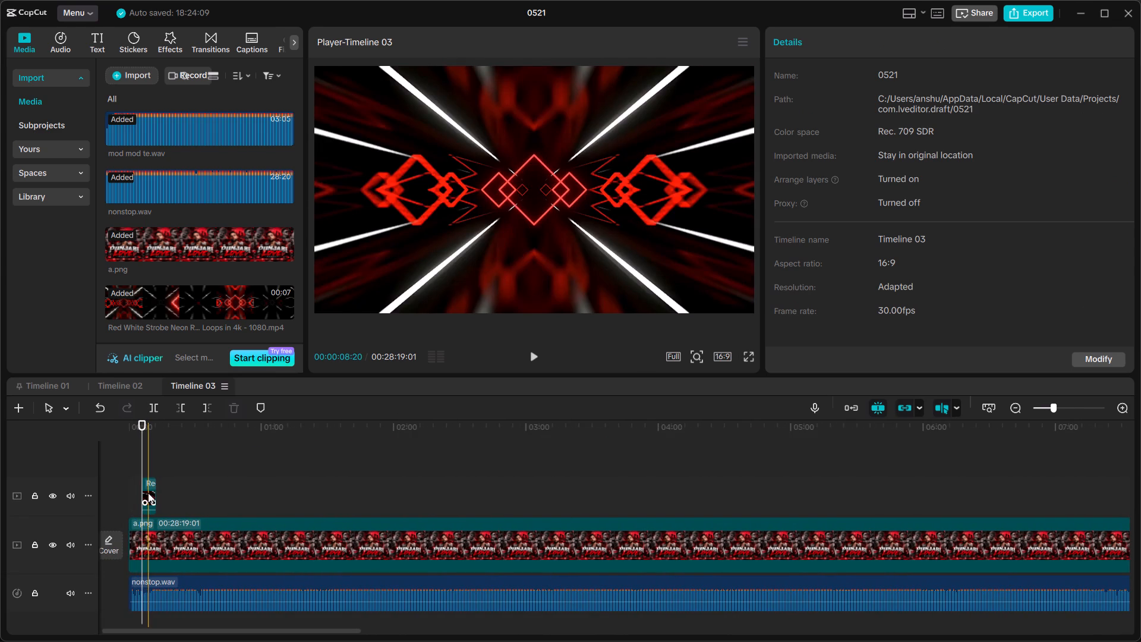
{"action": "left_click", "coordinate": [148, 493]}
{"action": "left_click_drag", "start_coordinate": [143, 493], "coordinate": [121, 493]}
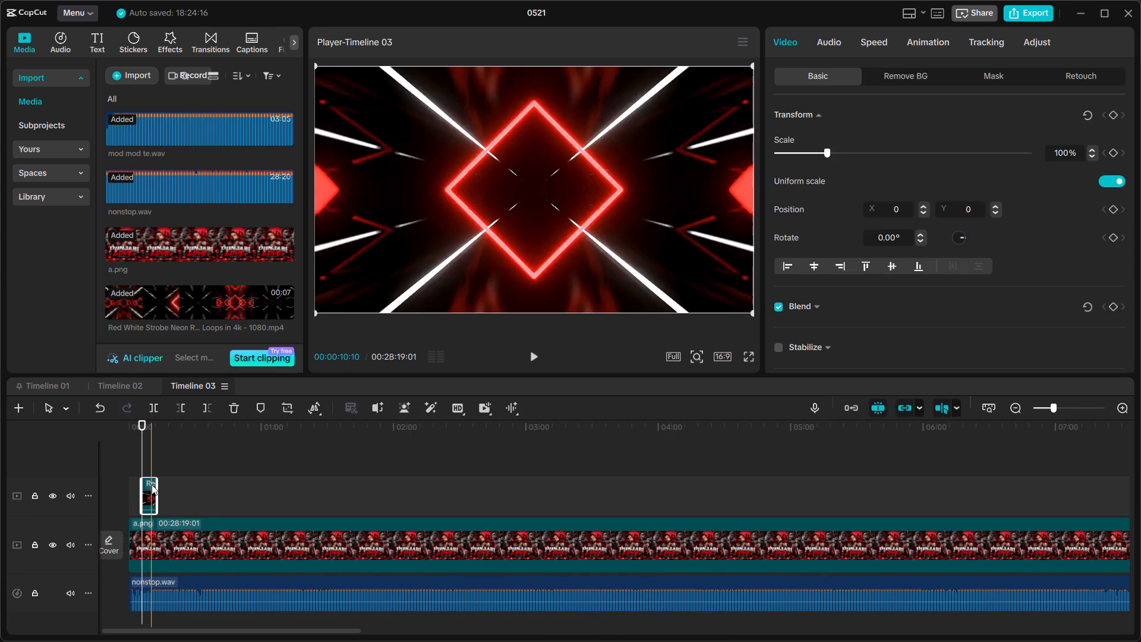
{"action": "left_click_drag", "start_coordinate": [150, 486], "coordinate": [128, 490]}
Set the blend mode of the Red White Strobe Neon clip at the timeline start to Screen.
{"action": "right_click", "coordinate": [133, 471]}
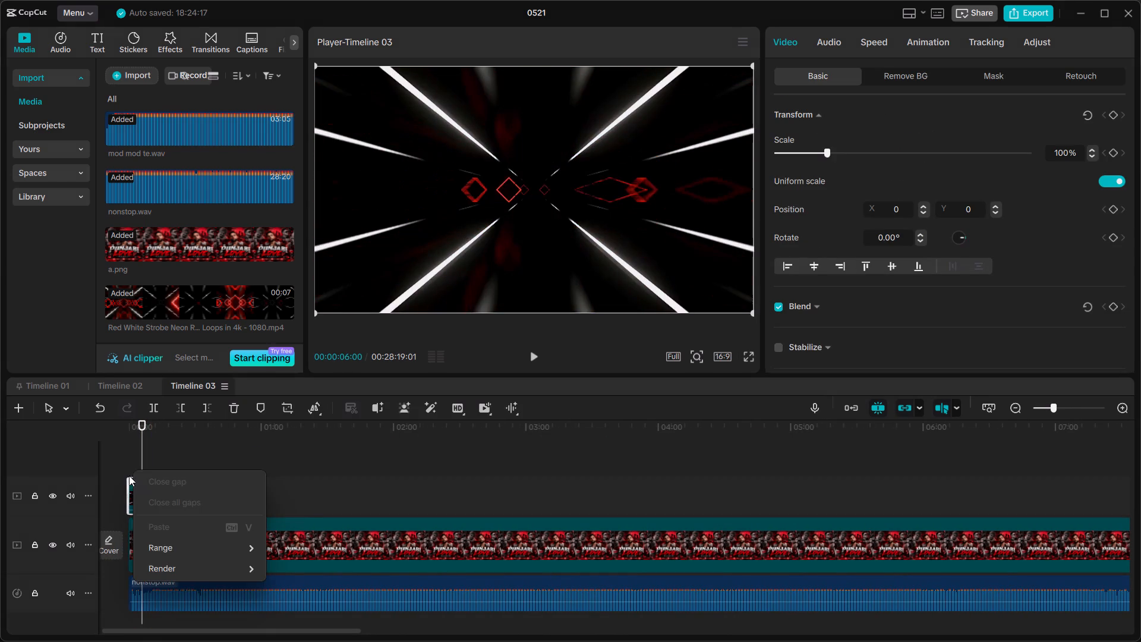
{"action": "left_click", "coordinate": [178, 443]}
{"action": "left_click", "coordinate": [142, 454]}
{"action": "left_click", "coordinate": [138, 493]}
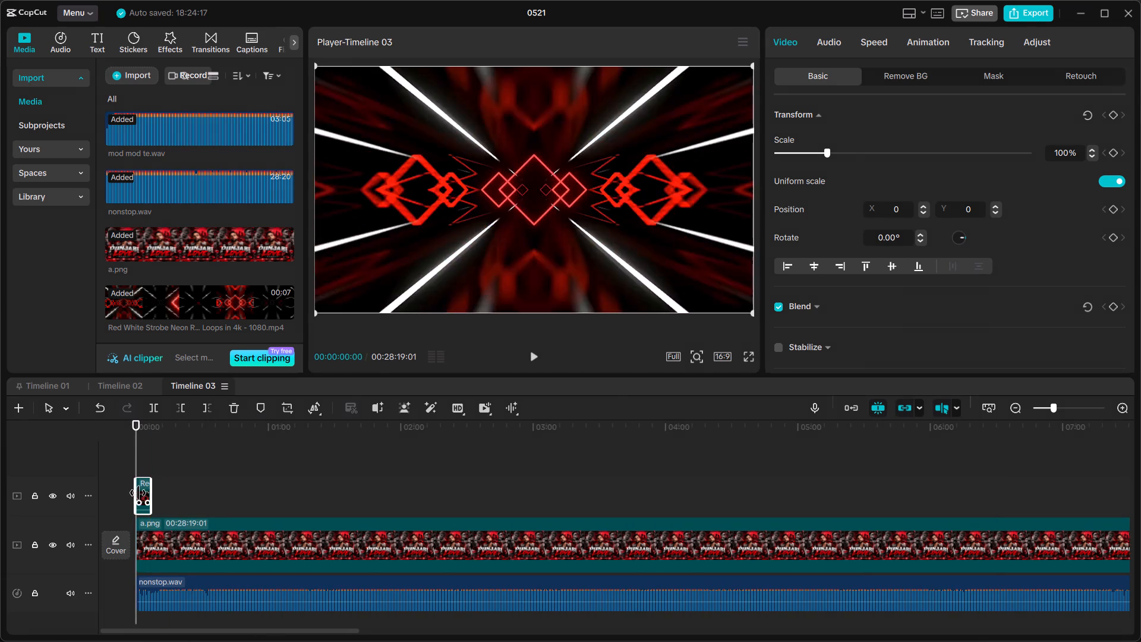
{"action": "left_click_drag", "start_coordinate": [137, 467], "coordinate": [144, 461]}
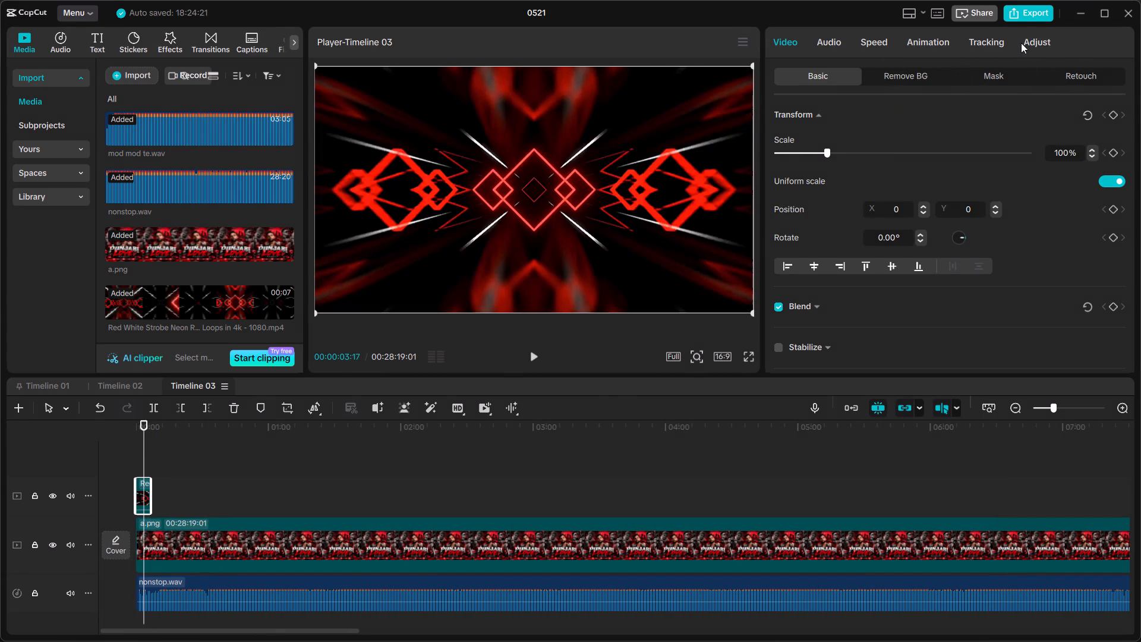
{"action": "scroll", "coordinate": [945, 160], "scroll_direction": "down", "scroll_amount": 4}
{"action": "left_click", "coordinate": [817, 218]}
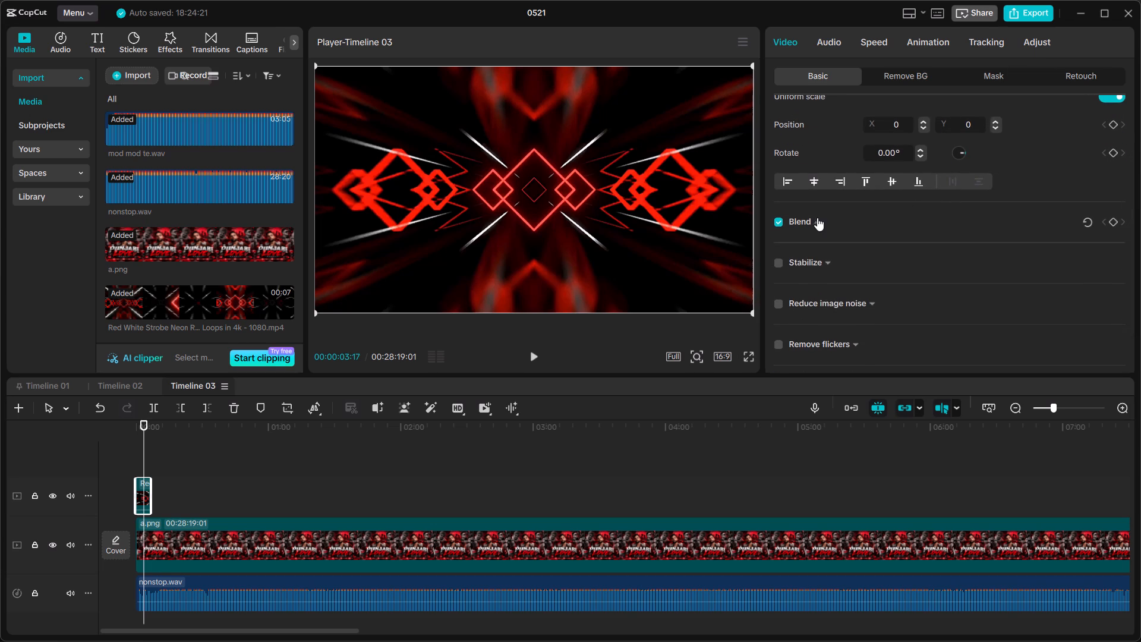
{"action": "left_click", "coordinate": [919, 256]}
{"action": "left_click", "coordinate": [922, 250]}
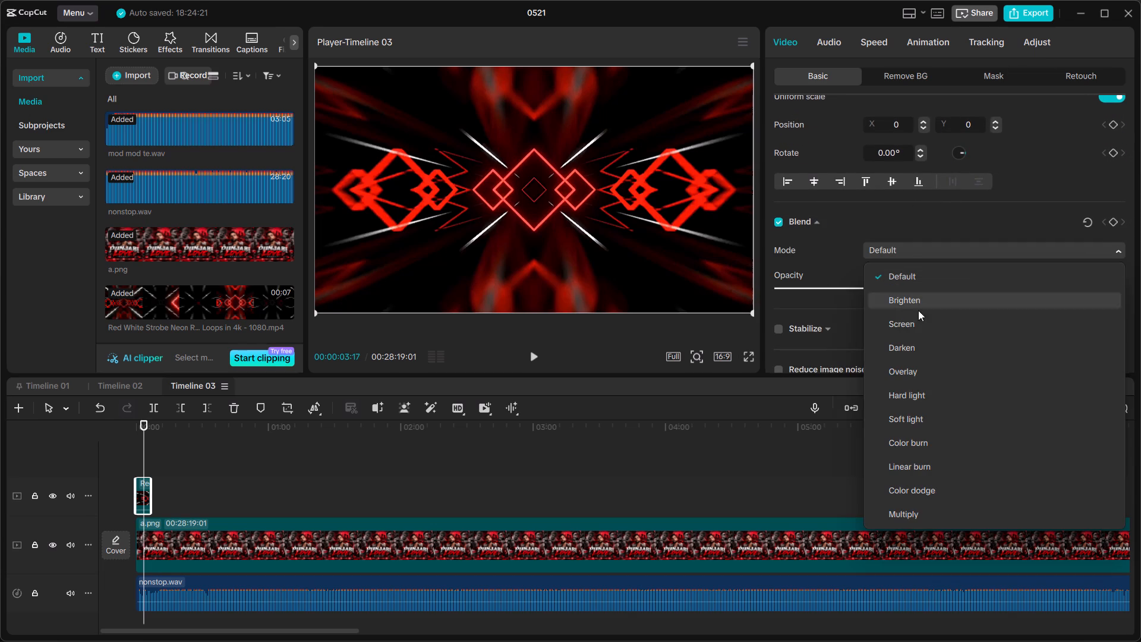
{"action": "left_click", "coordinate": [909, 321]}
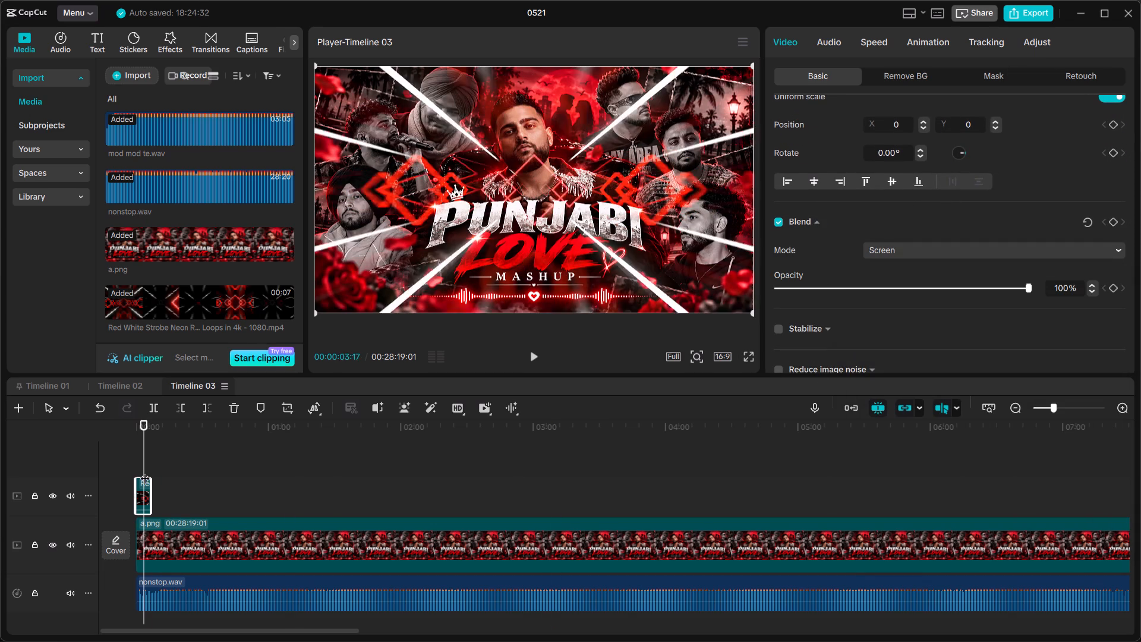
Play the opening seconds of Timeline 03 to preview the strobe overlay on the thumbnail.
{"action": "left_click", "coordinate": [136, 458]}
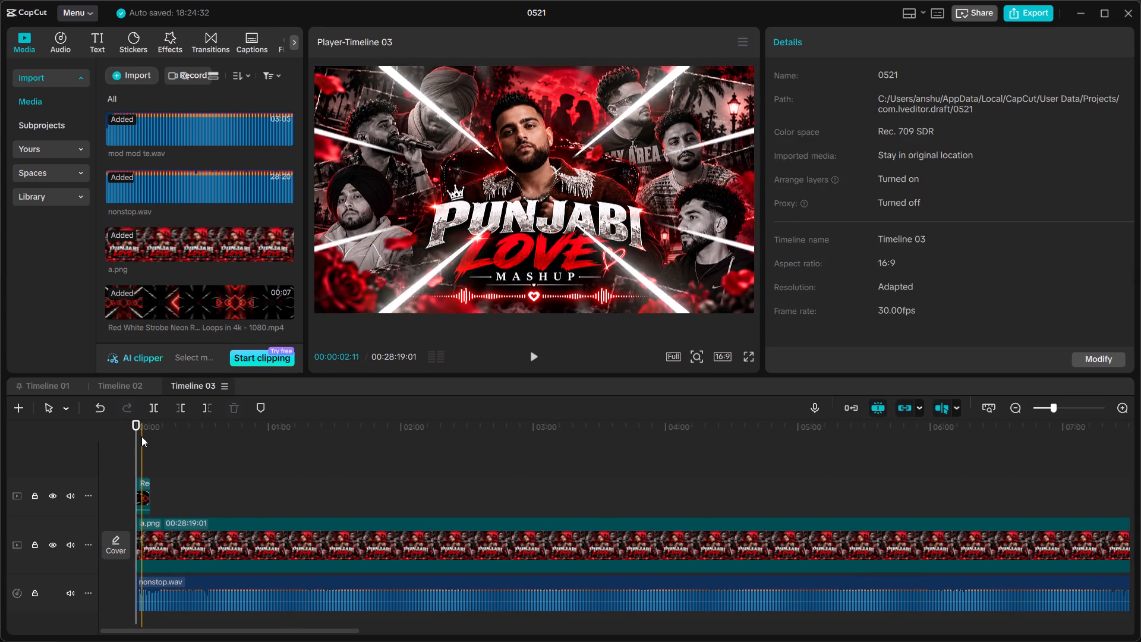
{"action": "key", "text": "space"}
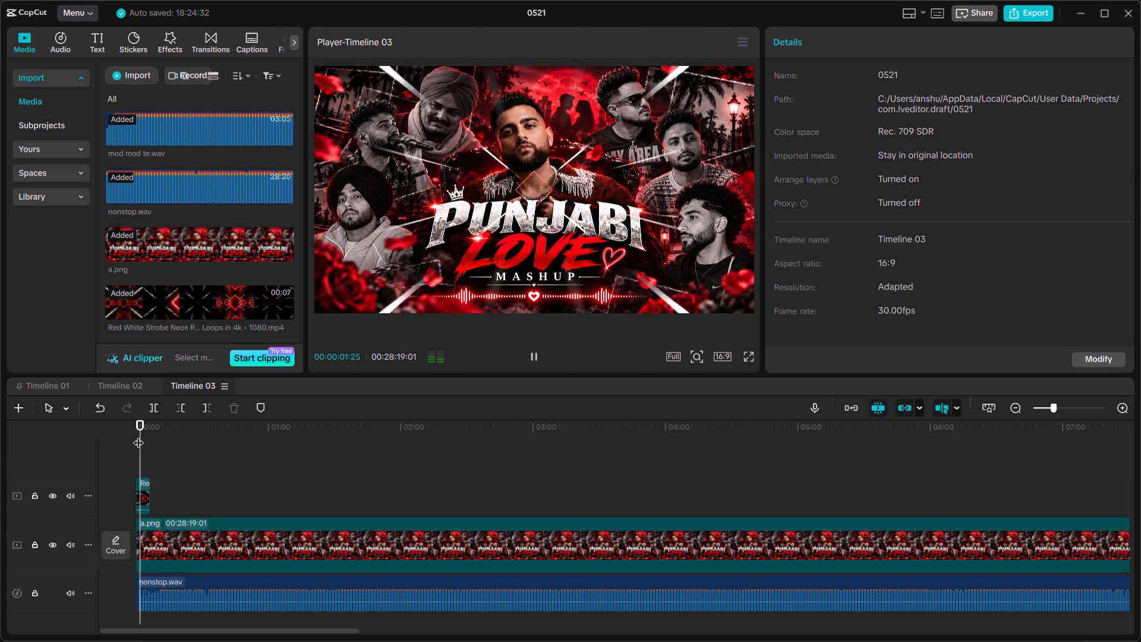
{"action": "key", "text": "space"}
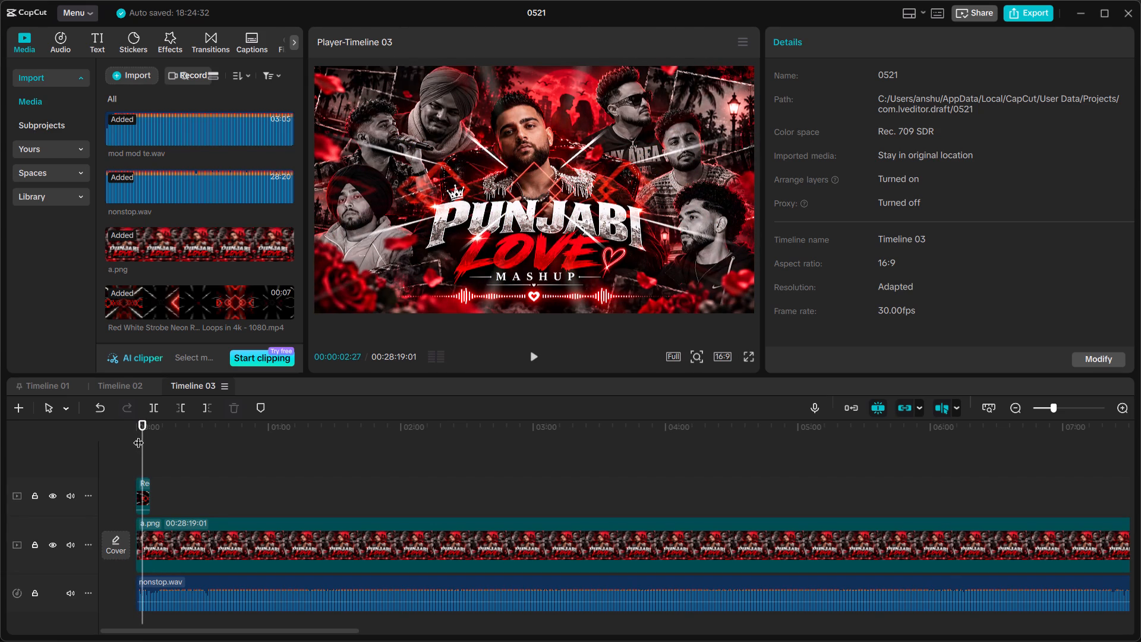
Copy the strobe clip and place a pasted duplicate directly after the original on the same track.
{"action": "left_click", "coordinate": [146, 486]}
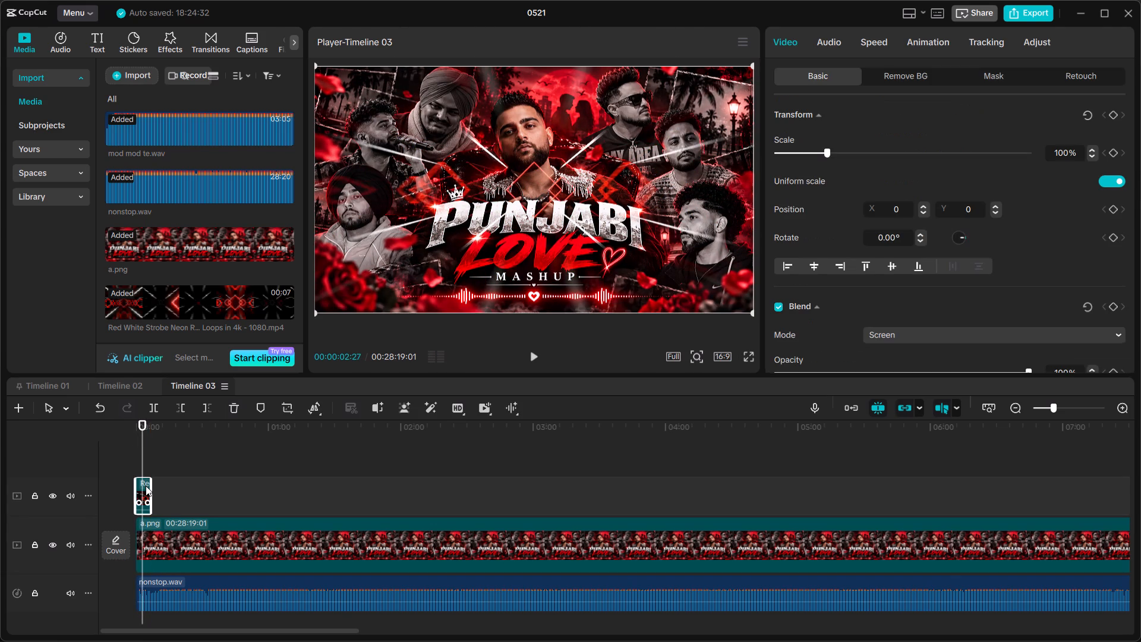
{"action": "right_click", "coordinate": [146, 486]}
{"action": "left_click", "coordinate": [212, 103]}
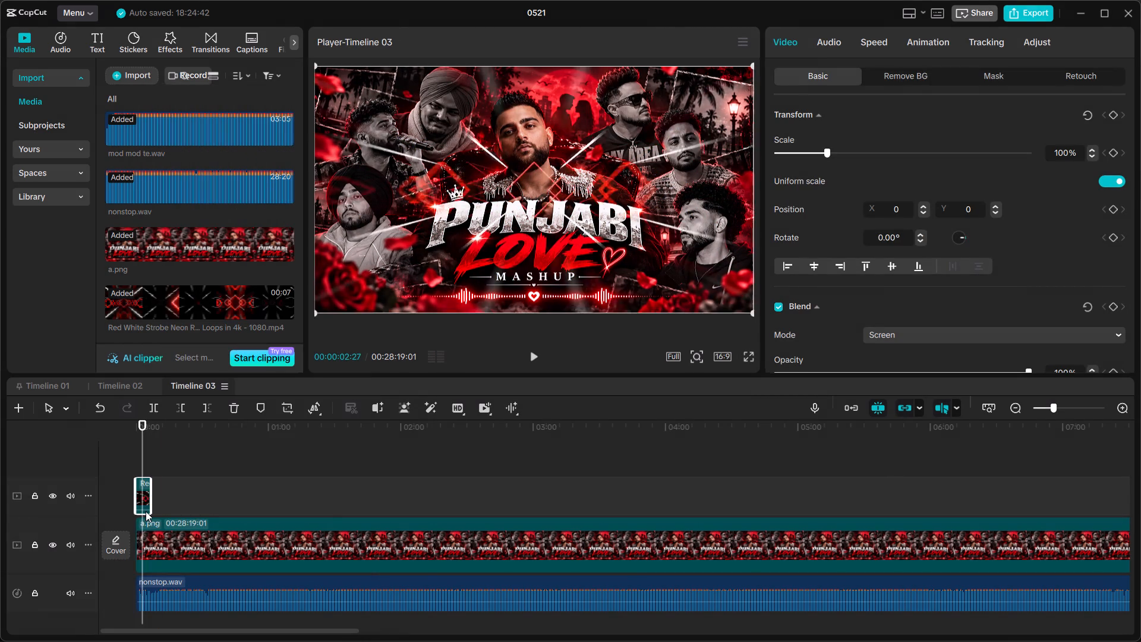
{"action": "right_click", "coordinate": [171, 486]}
{"action": "left_click", "coordinate": [204, 542]}
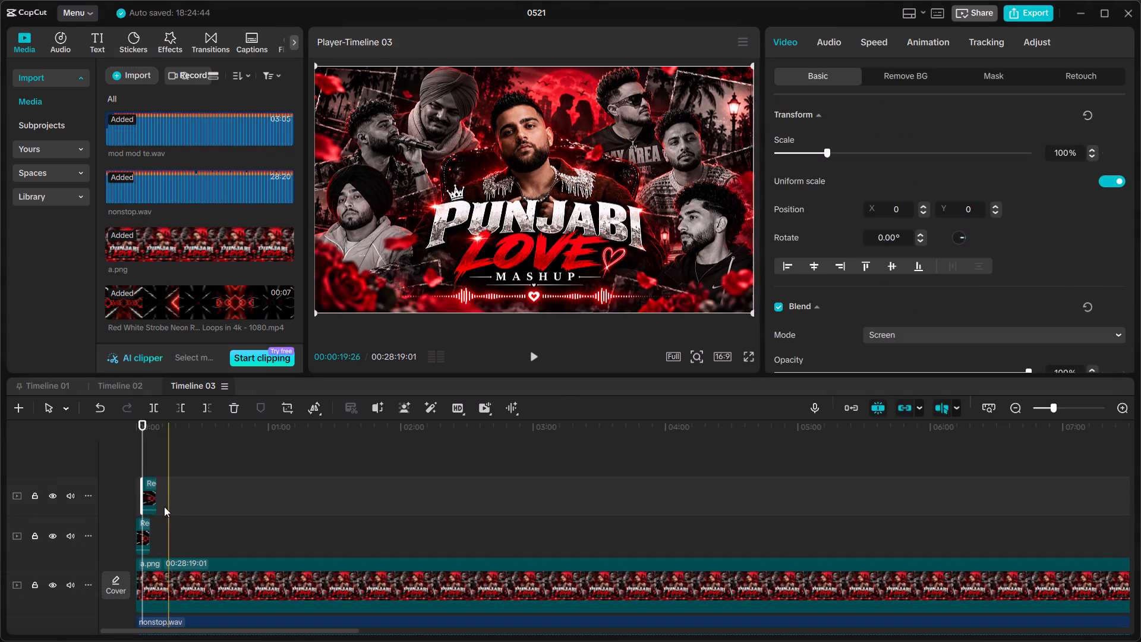
{"action": "left_click_drag", "start_coordinate": [150, 489], "coordinate": [165, 537]}
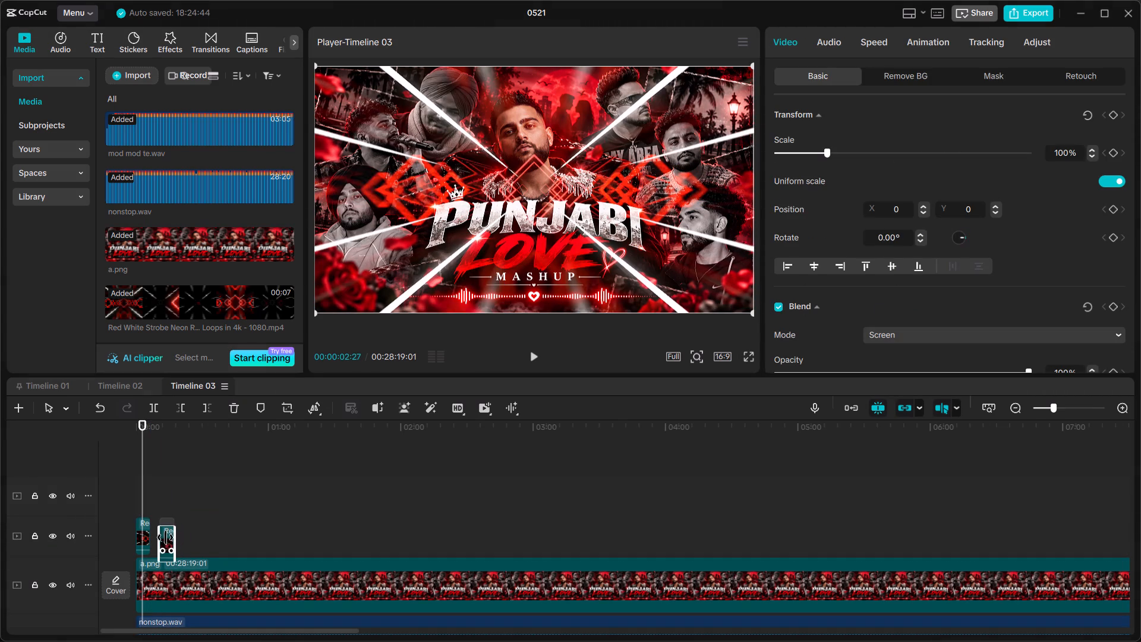
{"action": "left_click_drag", "start_coordinate": [165, 537], "coordinate": [155, 537]}
Paste two more strobe clips and line them up end to end after the existing pair.
{"action": "right_click", "coordinate": [154, 462]}
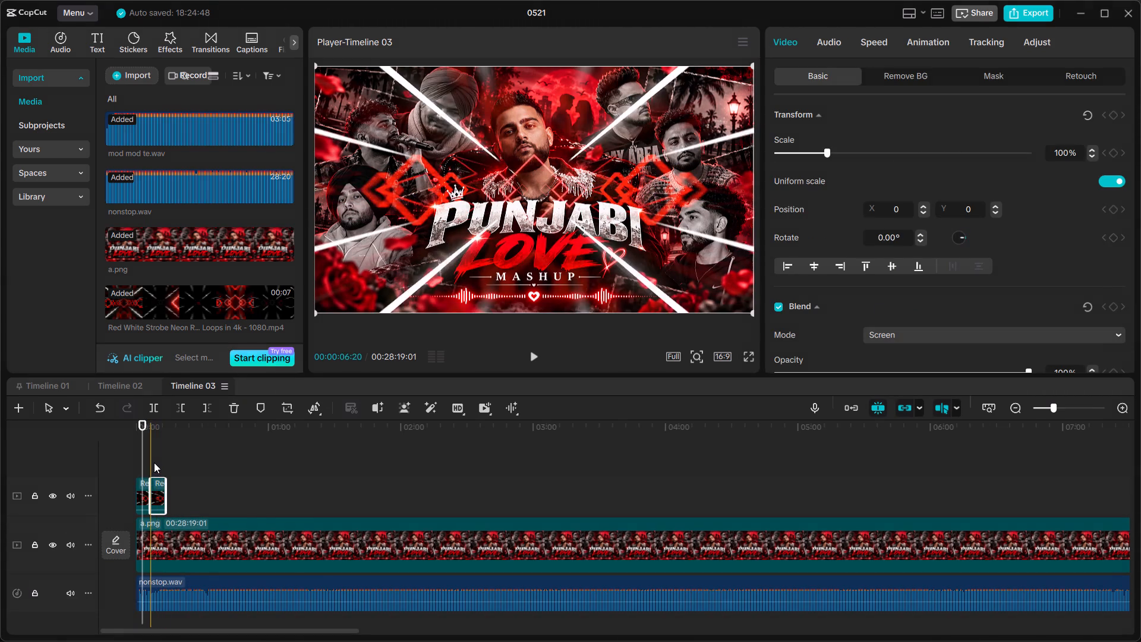
{"action": "left_click", "coordinate": [196, 523]}
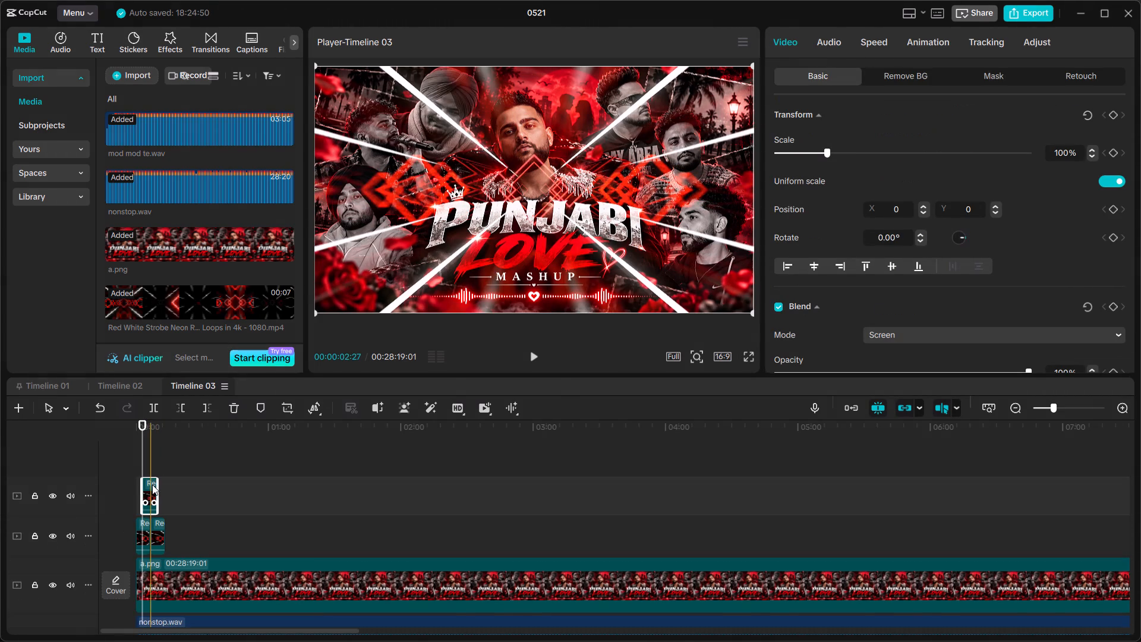
{"action": "left_click_drag", "start_coordinate": [150, 487], "coordinate": [175, 535]}
{"action": "right_click", "coordinate": [174, 468]}
{"action": "left_click", "coordinate": [209, 525]}
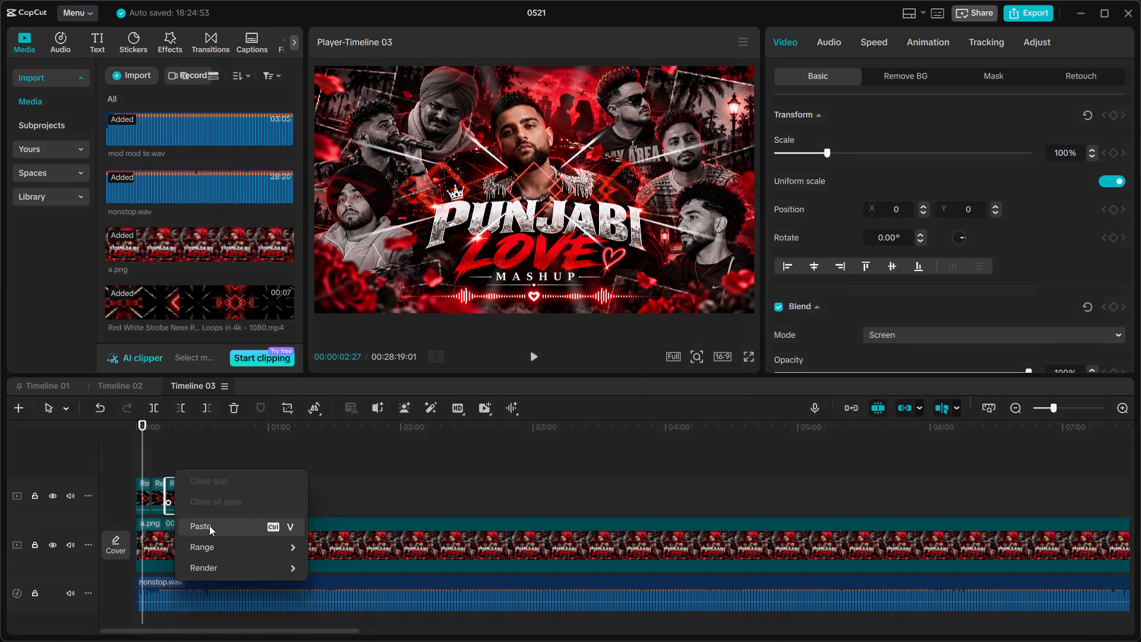
{"action": "left_click_drag", "start_coordinate": [147, 490], "coordinate": [193, 538]}
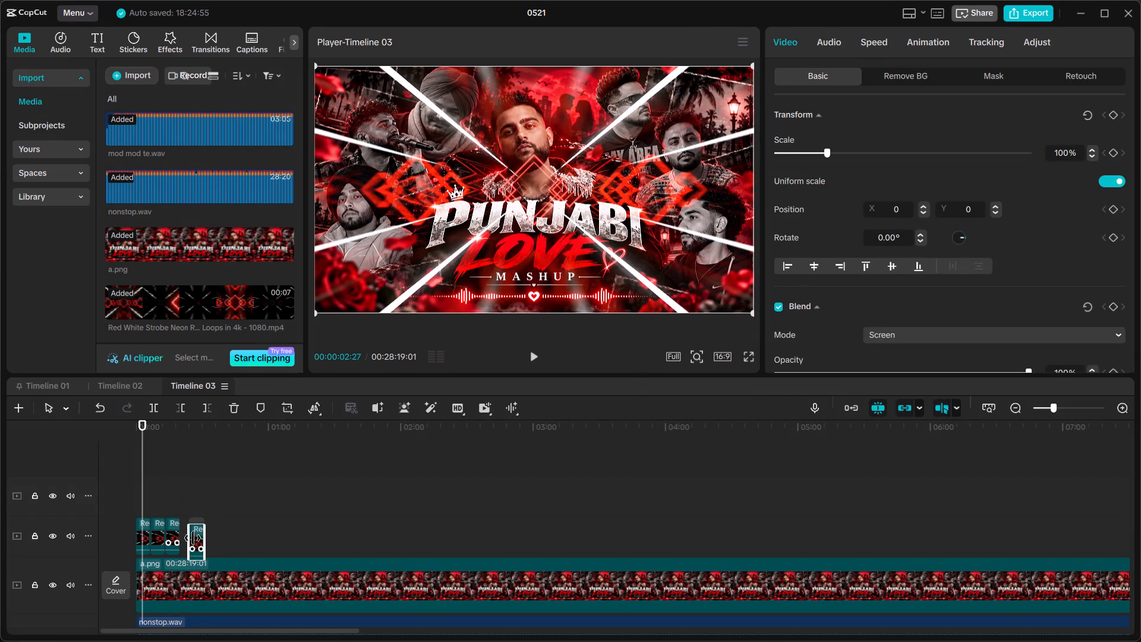
{"action": "left_click_drag", "start_coordinate": [193, 538], "coordinate": [185, 539]}
Paste another two strobe clips and append them, making a row of six on the overlay track.
{"action": "right_click", "coordinate": [176, 460]}
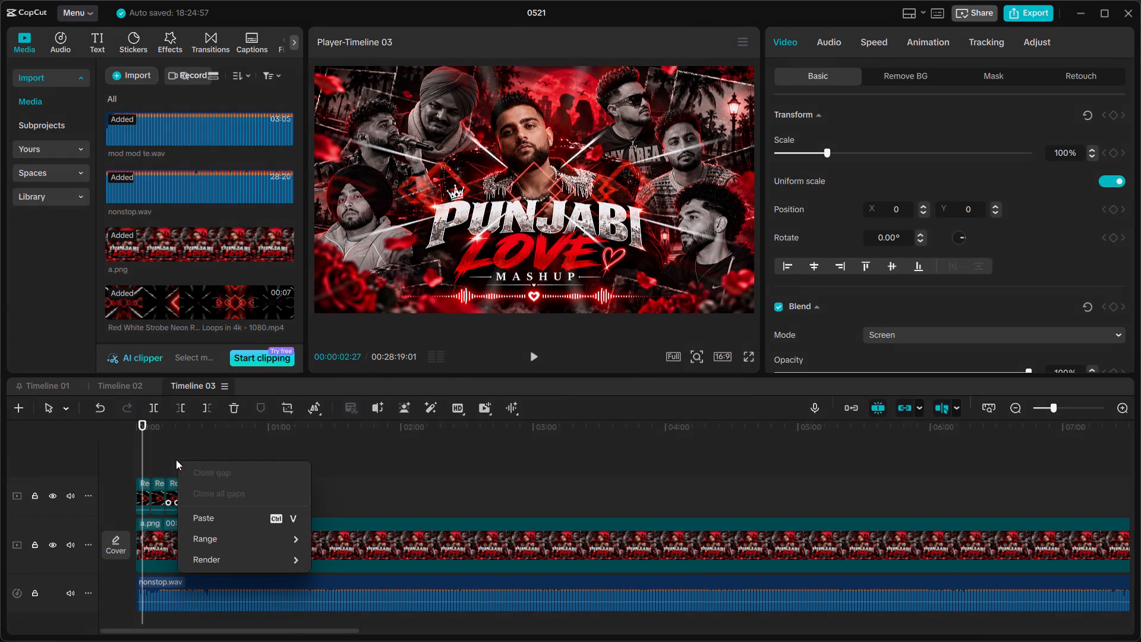
{"action": "left_click", "coordinate": [209, 512]}
{"action": "left_click_drag", "start_coordinate": [151, 486], "coordinate": [161, 481]}
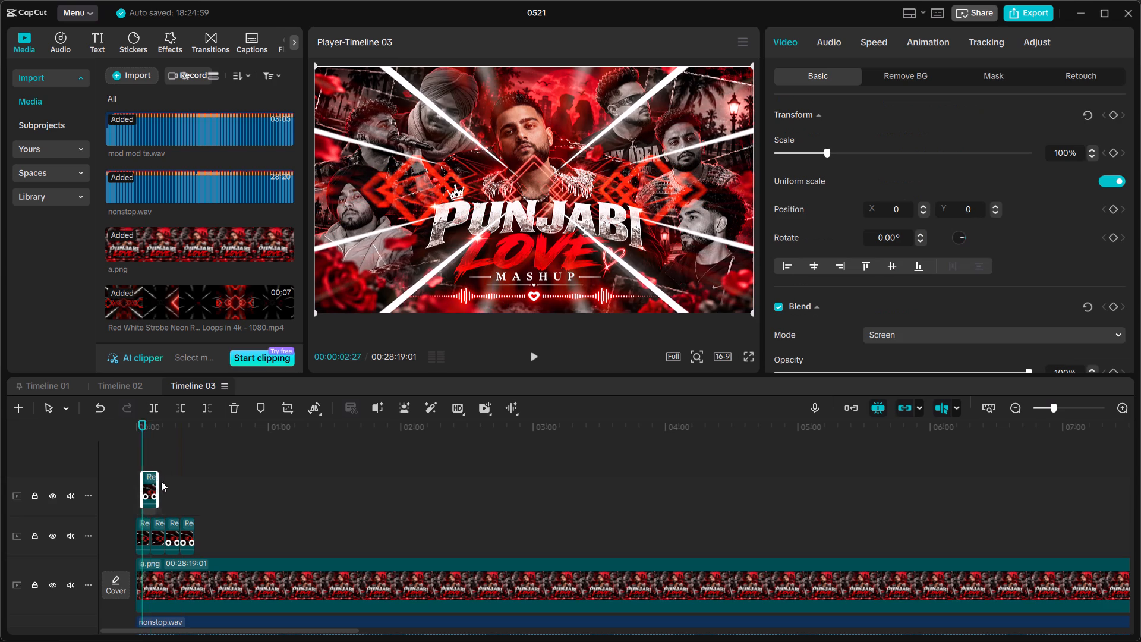
{"action": "left_click_drag", "start_coordinate": [161, 481], "coordinate": [207, 528]}
{"action": "right_click", "coordinate": [168, 456]}
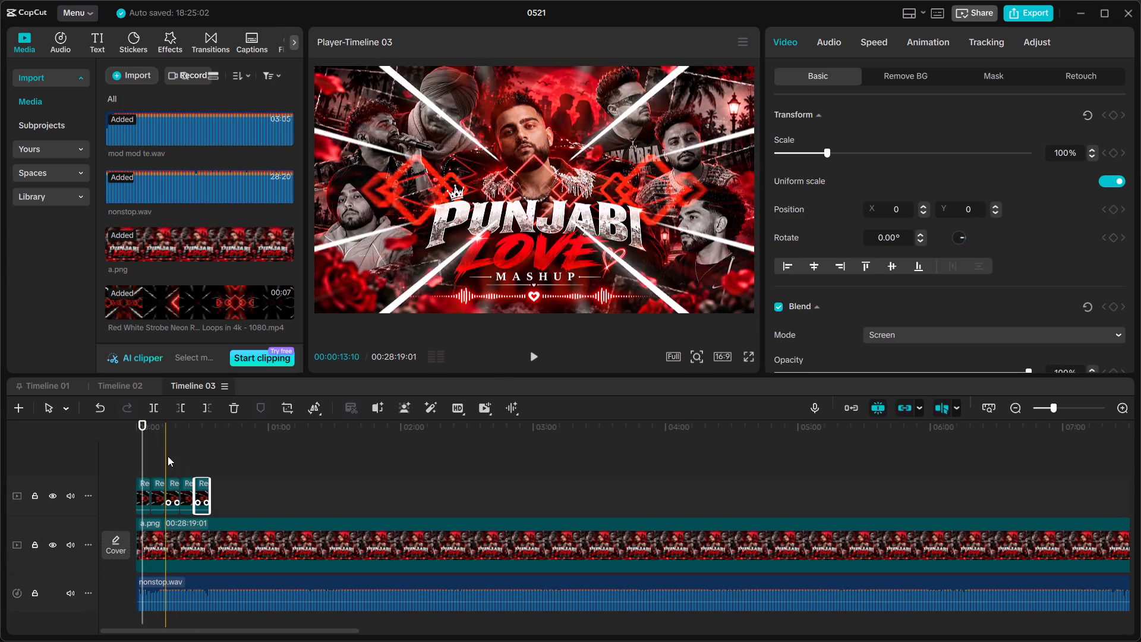
{"action": "left_click", "coordinate": [200, 508]}
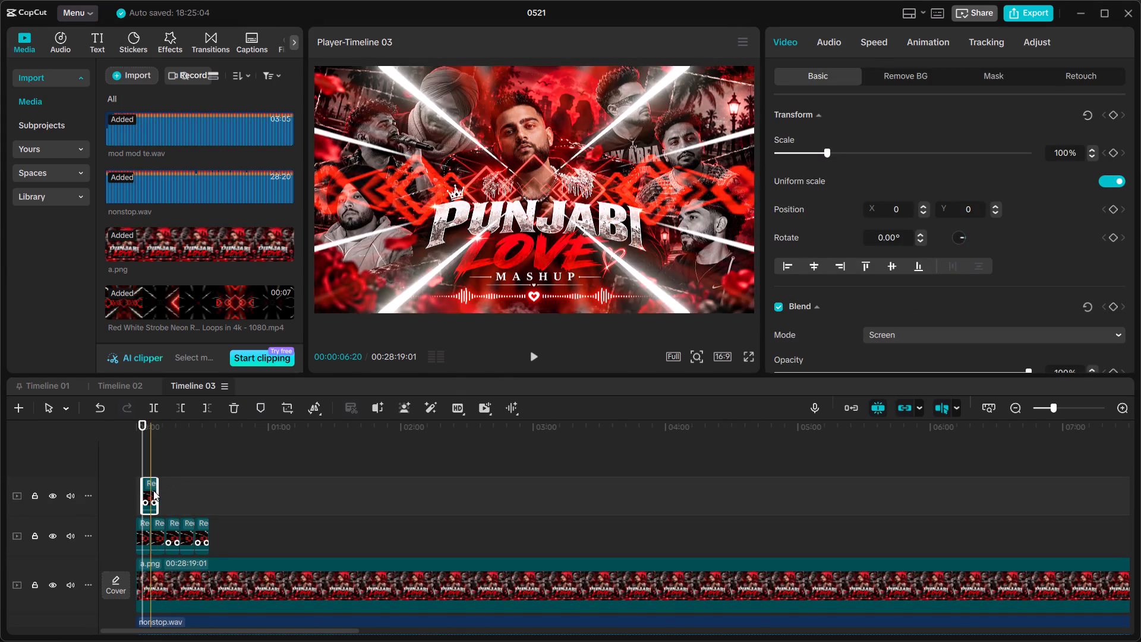
{"action": "left_click_drag", "start_coordinate": [152, 493], "coordinate": [219, 540]}
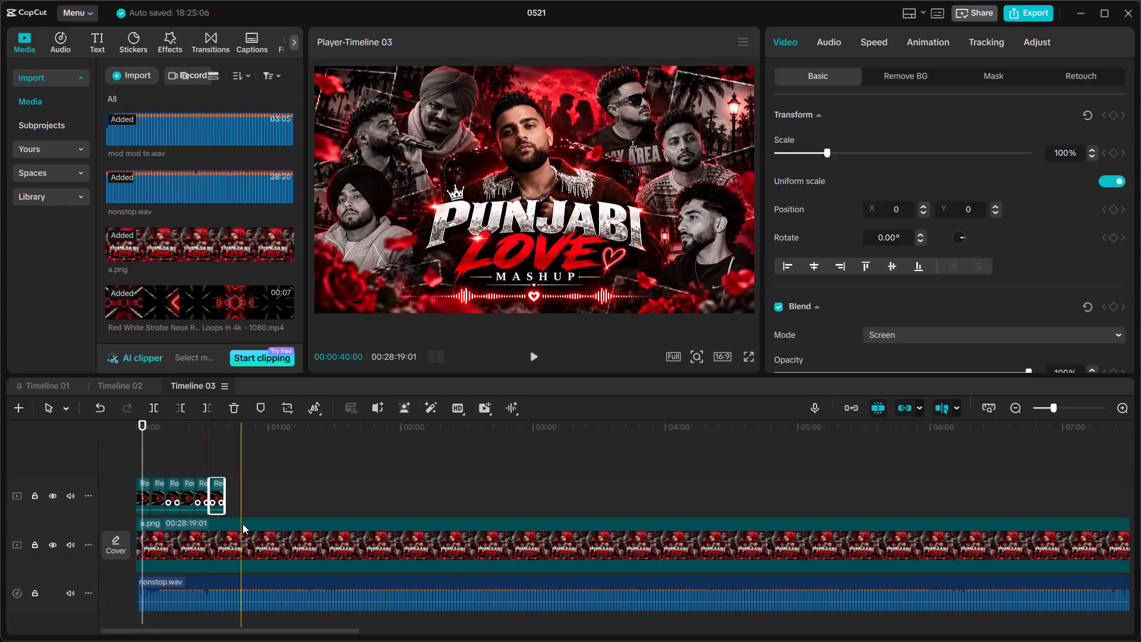
Add a.png at the timeline start on a new track above the strobe clips and extend it to 00:00:50:18.
{"action": "left_click_drag", "start_coordinate": [152, 449], "coordinate": [136, 460]}
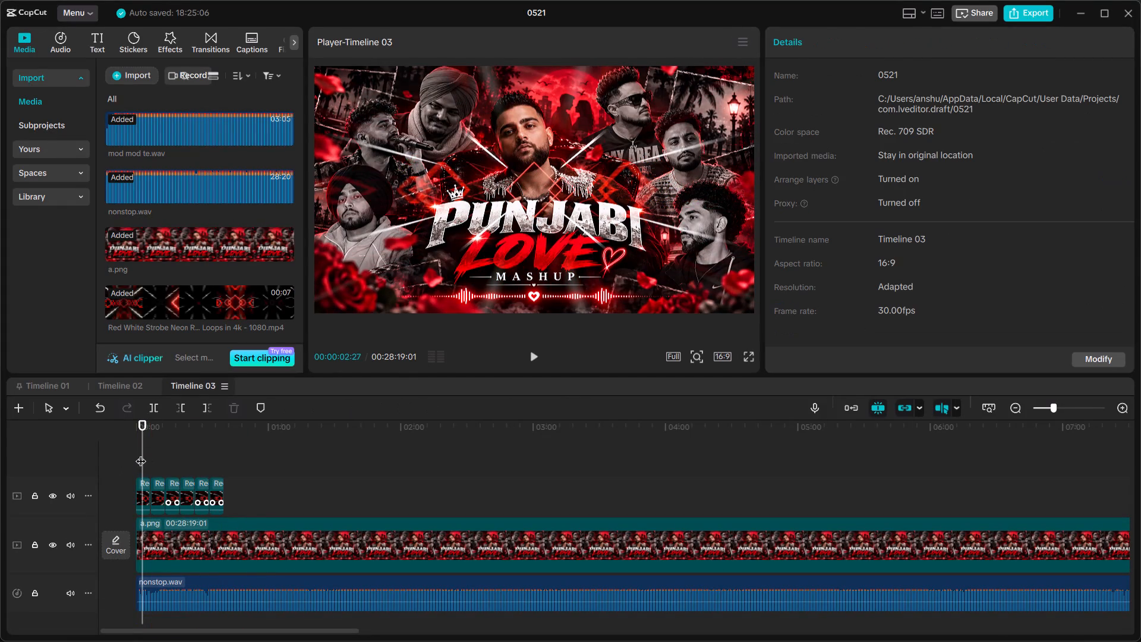
{"action": "left_click_drag", "start_coordinate": [141, 454], "coordinate": [119, 464]}
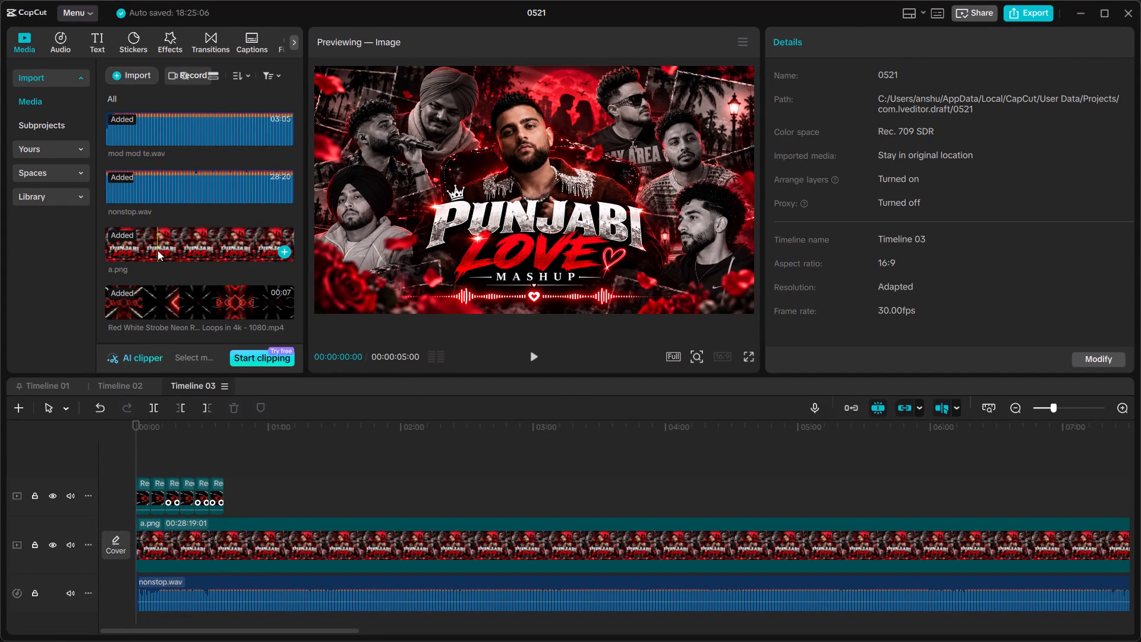
{"action": "left_click", "coordinate": [157, 250]}
{"action": "left_click_drag", "start_coordinate": [157, 249], "coordinate": [134, 454]}
{"action": "left_click_drag", "start_coordinate": [147, 481], "coordinate": [244, 495]}
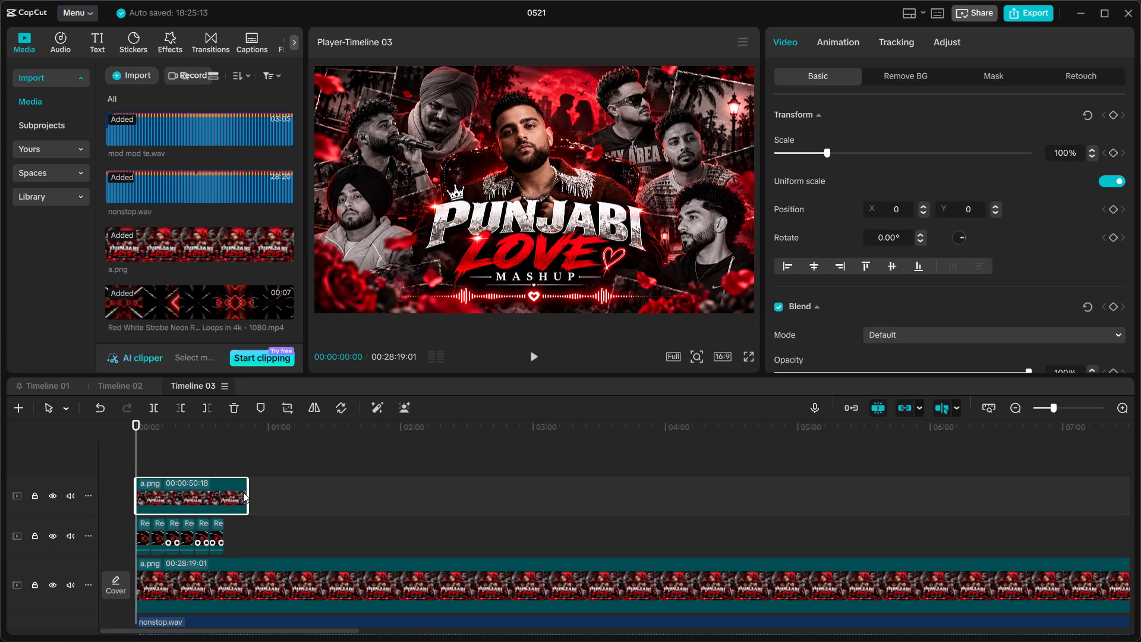
Lower the opacity of the upper a.png clip to 63%.
{"action": "scroll", "coordinate": [201, 490], "scroll_direction": "down", "scroll_amount": 4}
{"action": "scroll", "coordinate": [202, 458], "scroll_direction": "up", "scroll_amount": 2}
{"action": "left_click", "coordinate": [202, 461]}
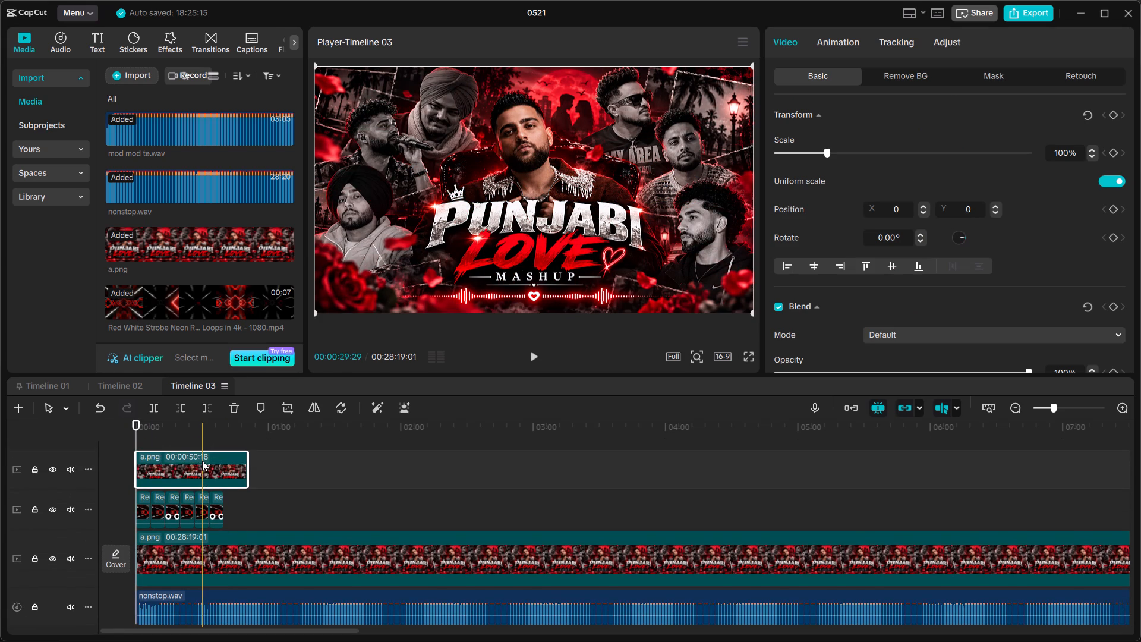
{"action": "scroll", "coordinate": [829, 157], "scroll_direction": "up", "scroll_amount": 3}
{"action": "scroll", "coordinate": [837, 262], "scroll_direction": "down", "scroll_amount": 3}
{"action": "left_click_drag", "start_coordinate": [1022, 300], "coordinate": [942, 307]}
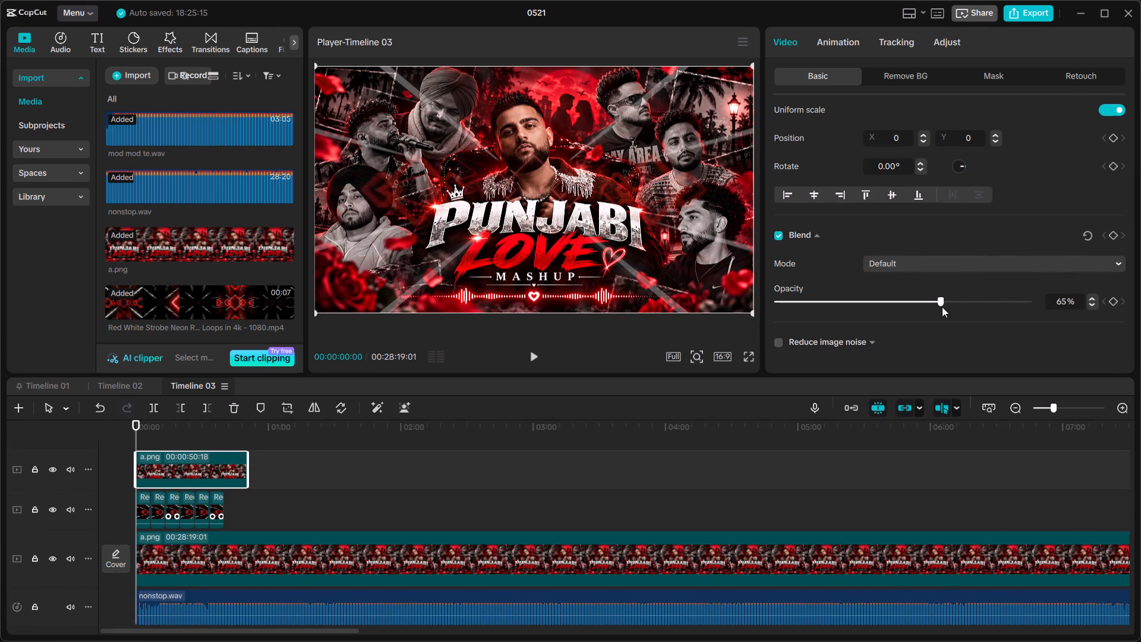
{"action": "left_click_drag", "start_coordinate": [942, 307], "coordinate": [937, 307]}
Play Timeline 03 from the beginning to preview the strobe beneath the semi-transparent a.png.
{"action": "left_click_drag", "start_coordinate": [130, 425], "coordinate": [115, 426]}
{"action": "key", "text": "space"}
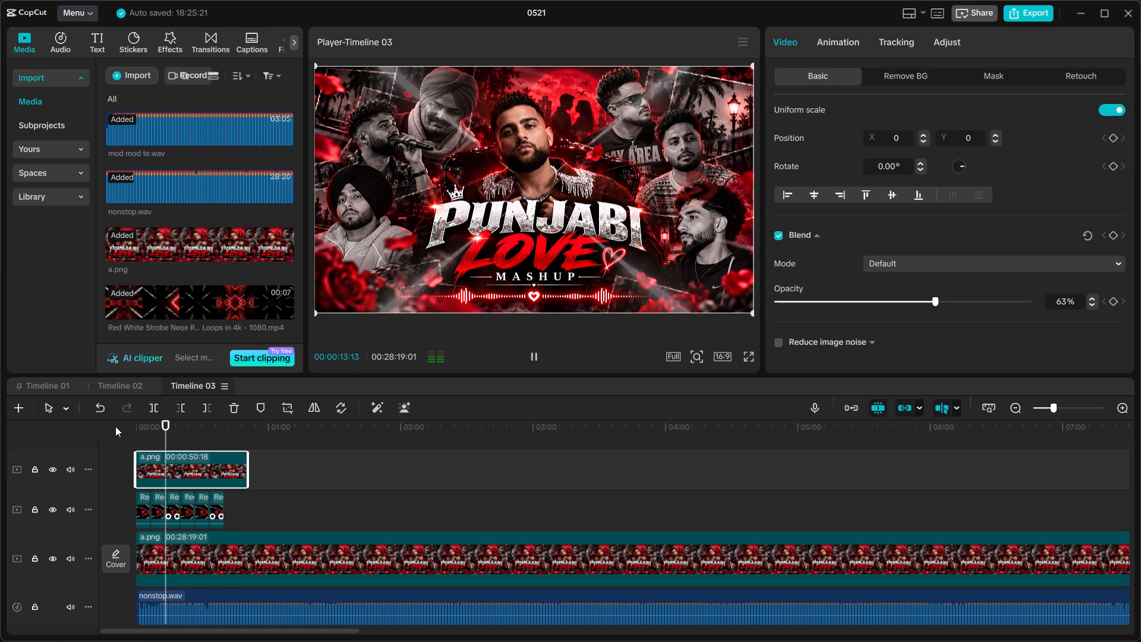
{"action": "key", "text": "space"}
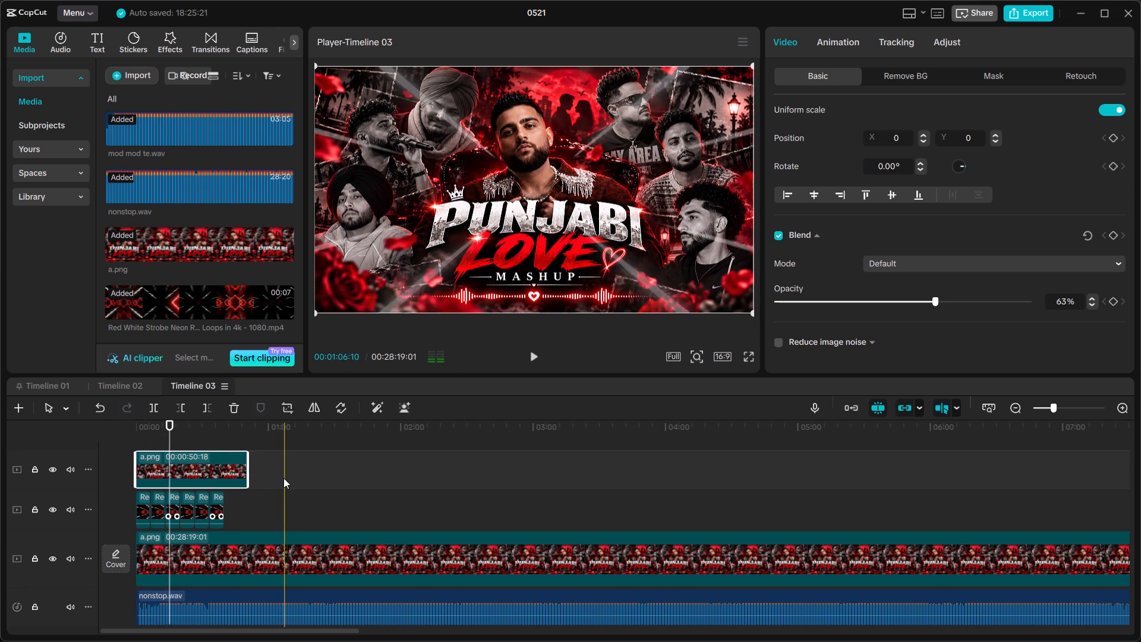
Select all six strobe clips on the overlay track and try to copy them.
{"action": "left_click_drag", "start_coordinate": [277, 494], "coordinate": [128, 515]}
{"action": "right_click", "coordinate": [128, 515]}
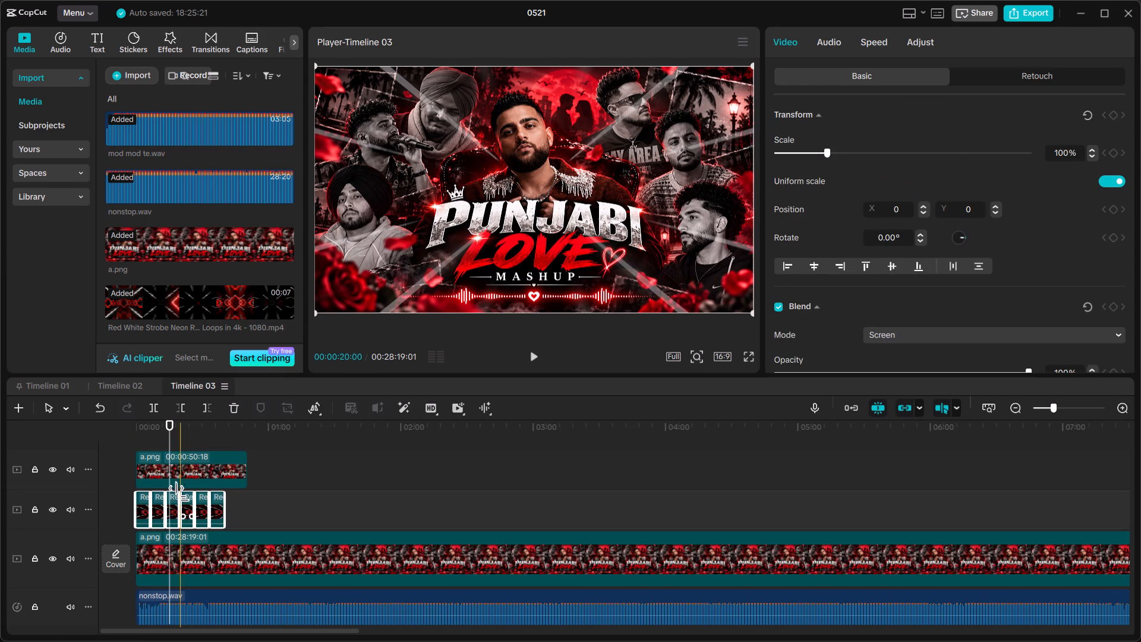
{"action": "key", "text": "ctrl+c"}
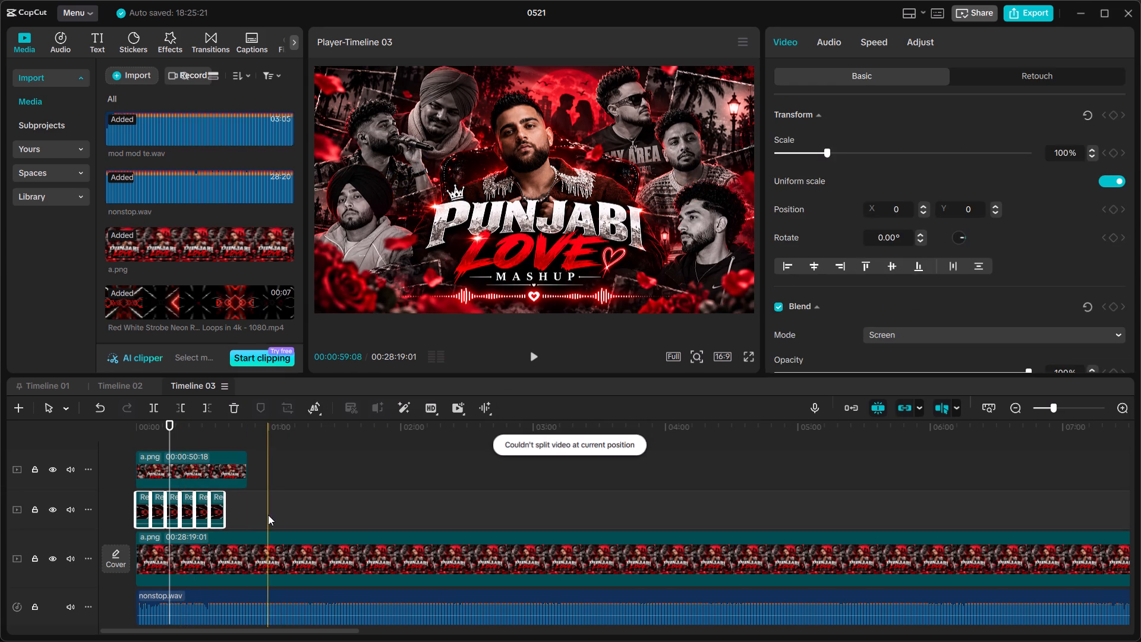
{"action": "key", "text": "ctrl+c"}
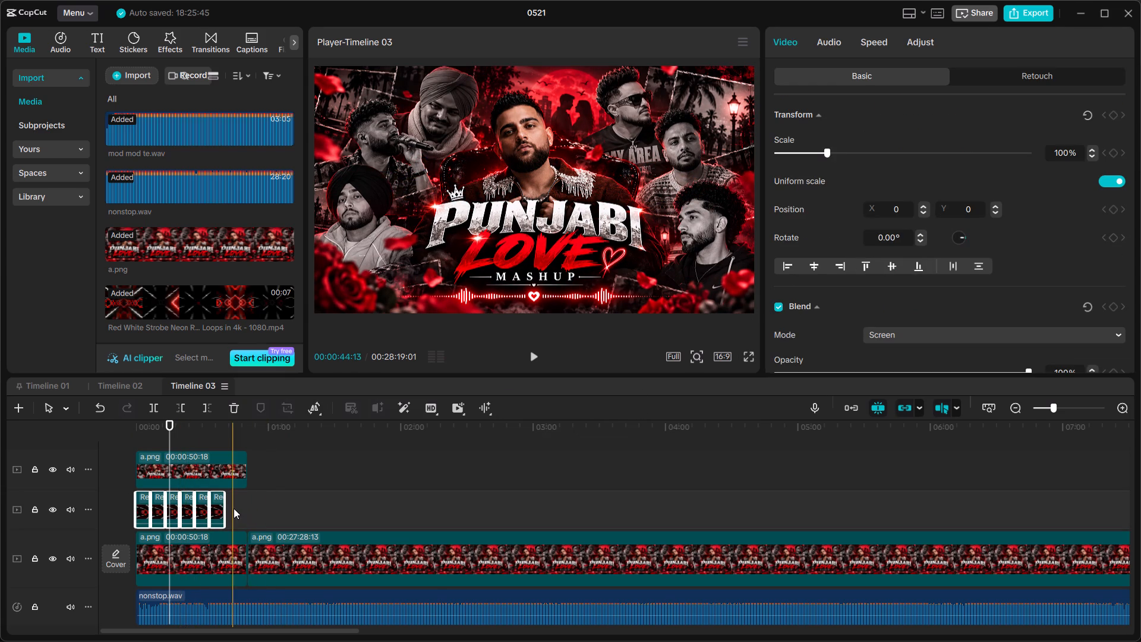
Open the keyboard shortcut settings and look through the Timeline and Player shortcuts for the copy command.
{"action": "left_click", "coordinate": [71, 11]}
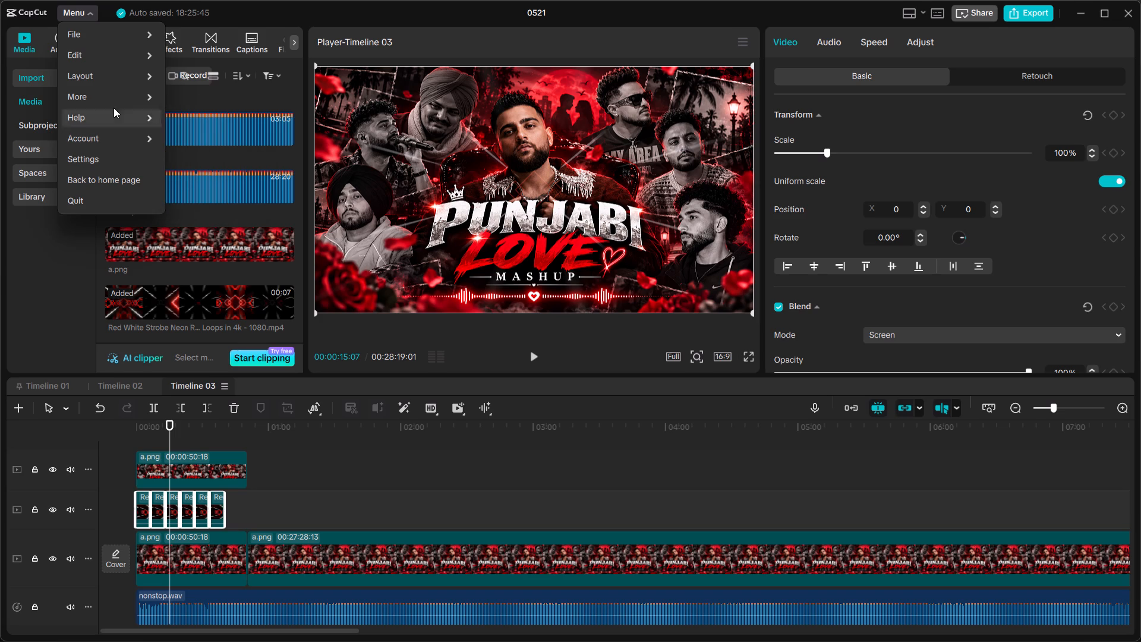
{"action": "left_click", "coordinate": [199, 134]}
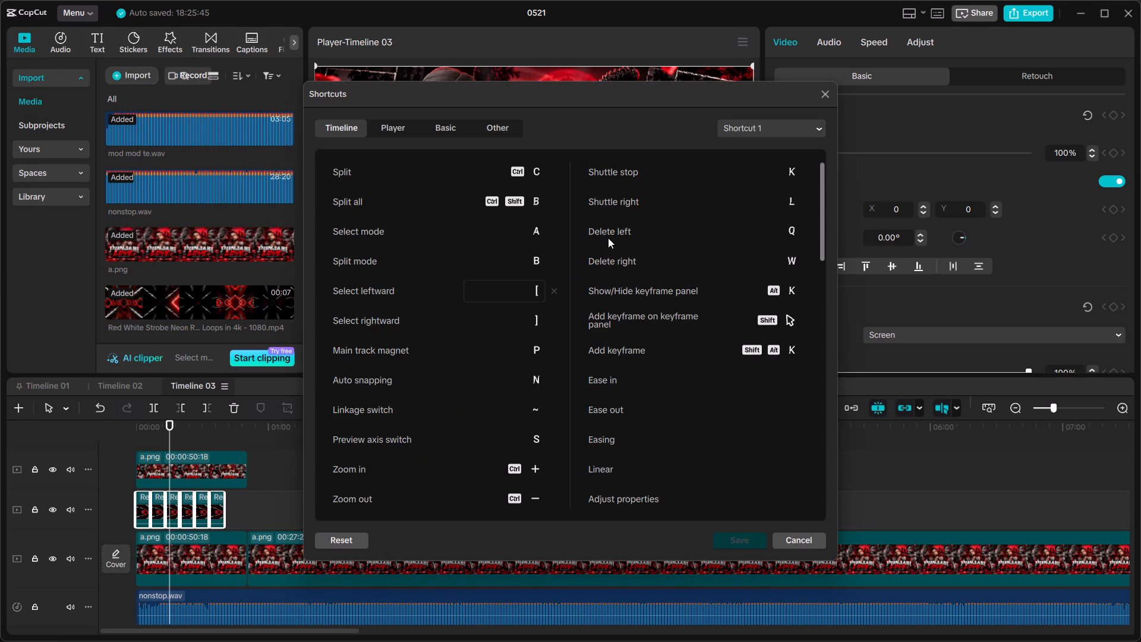
{"action": "scroll", "coordinate": [625, 413], "scroll_direction": "down", "scroll_amount": 1}
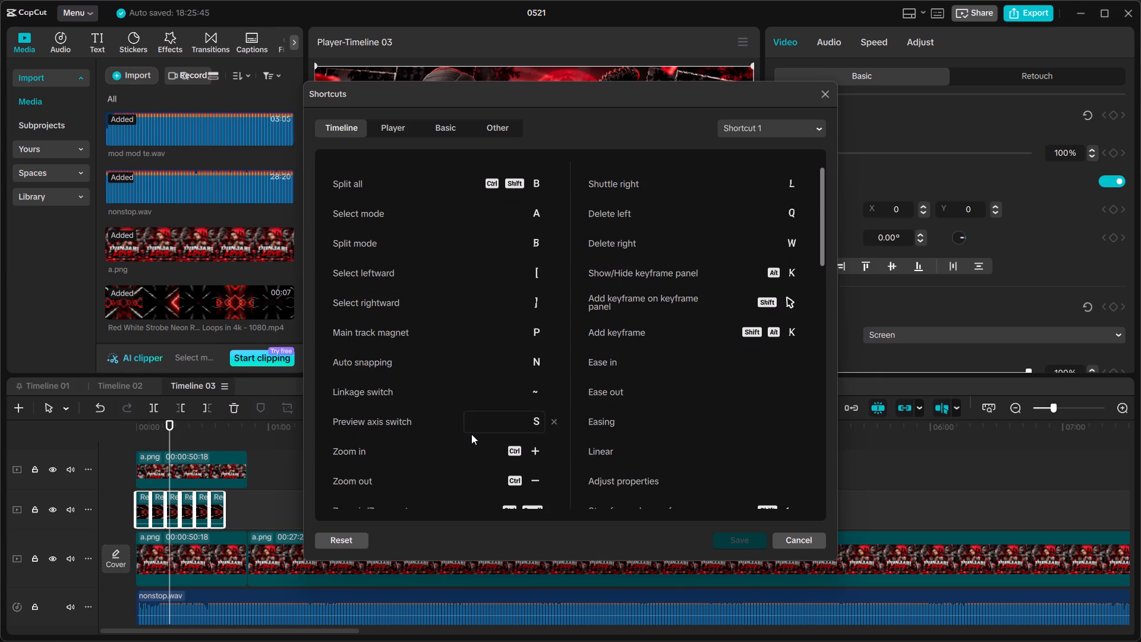
{"action": "scroll", "coordinate": [471, 434], "scroll_direction": "down", "scroll_amount": 5}
{"action": "scroll", "coordinate": [414, 437], "scroll_direction": "down", "scroll_amount": 2}
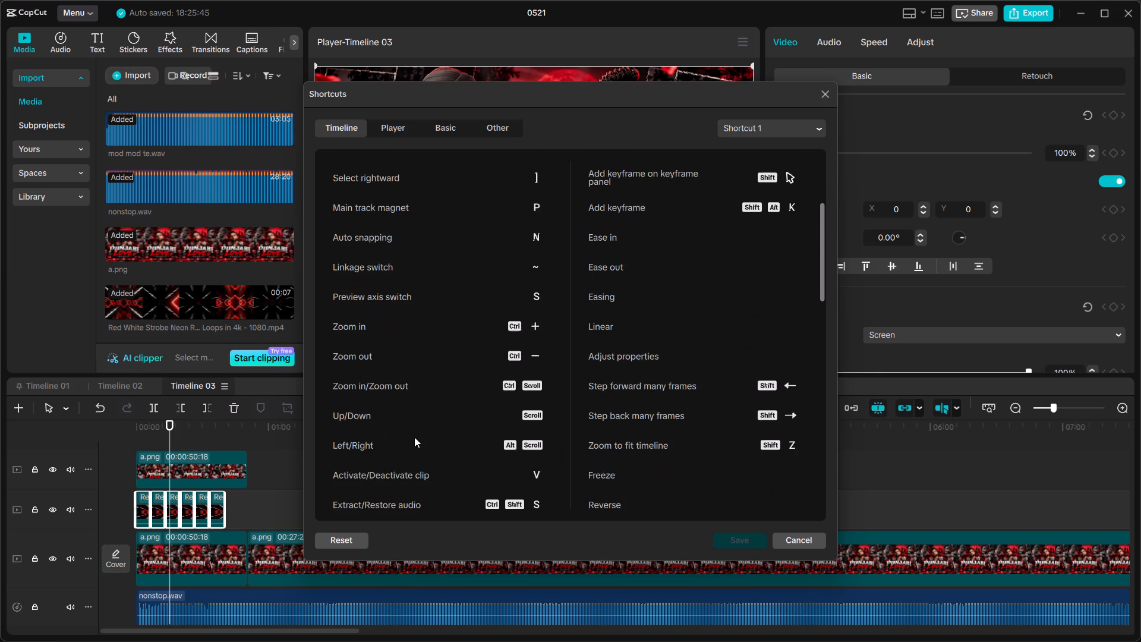
{"action": "scroll", "coordinate": [414, 437], "scroll_direction": "down", "scroll_amount": 12}
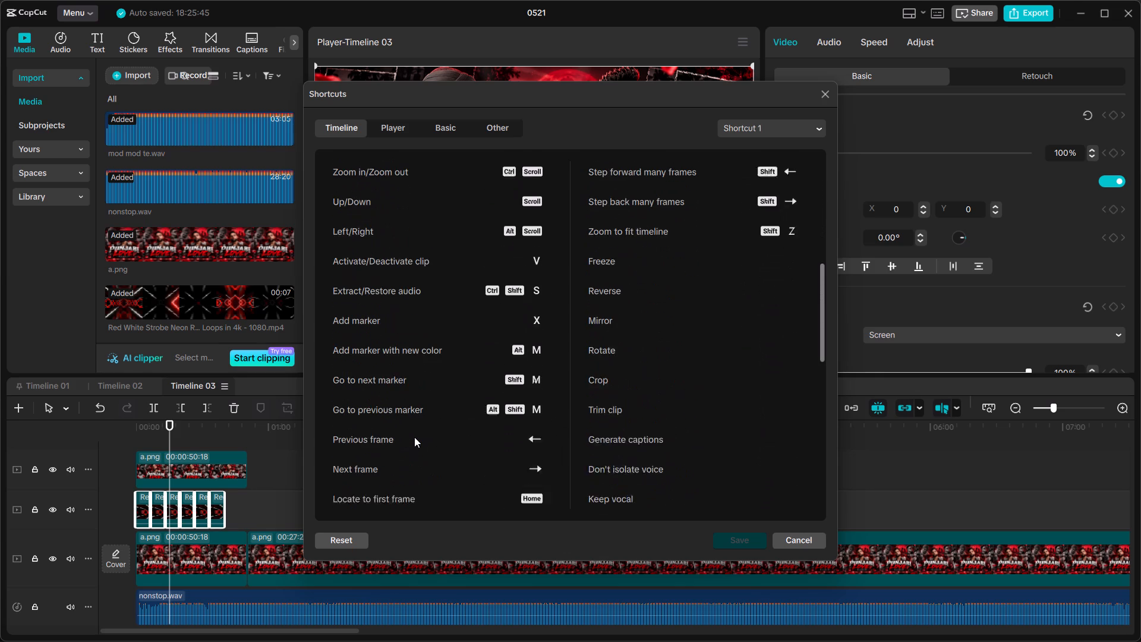
{"action": "scroll", "coordinate": [414, 437], "scroll_direction": "down", "scroll_amount": 9}
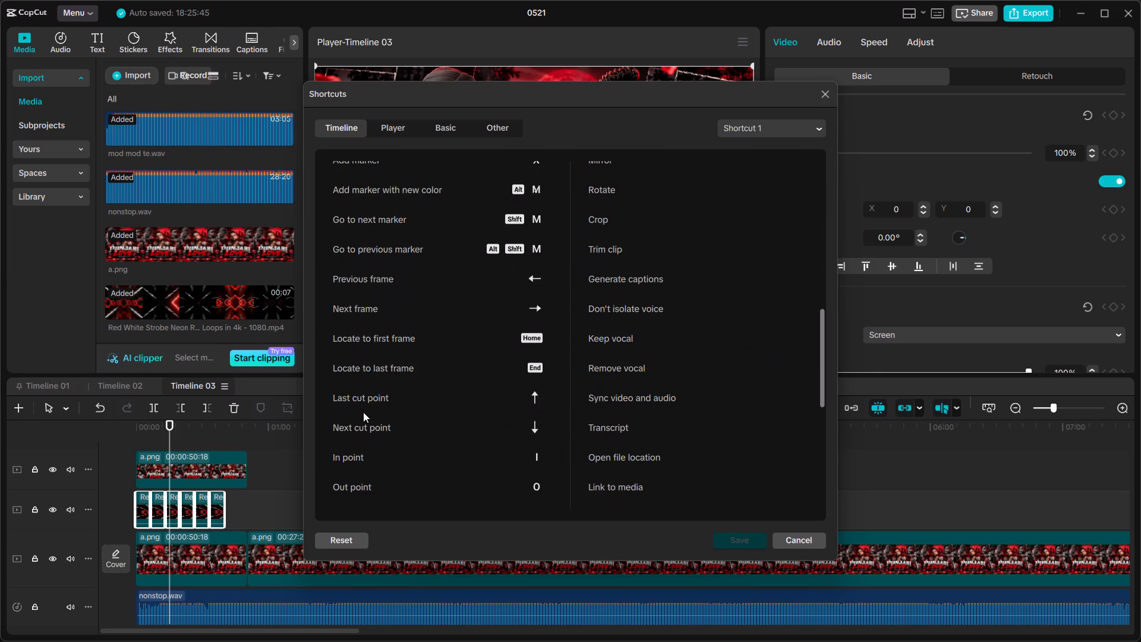
{"action": "scroll", "coordinate": [366, 410], "scroll_direction": "down", "scroll_amount": 5}
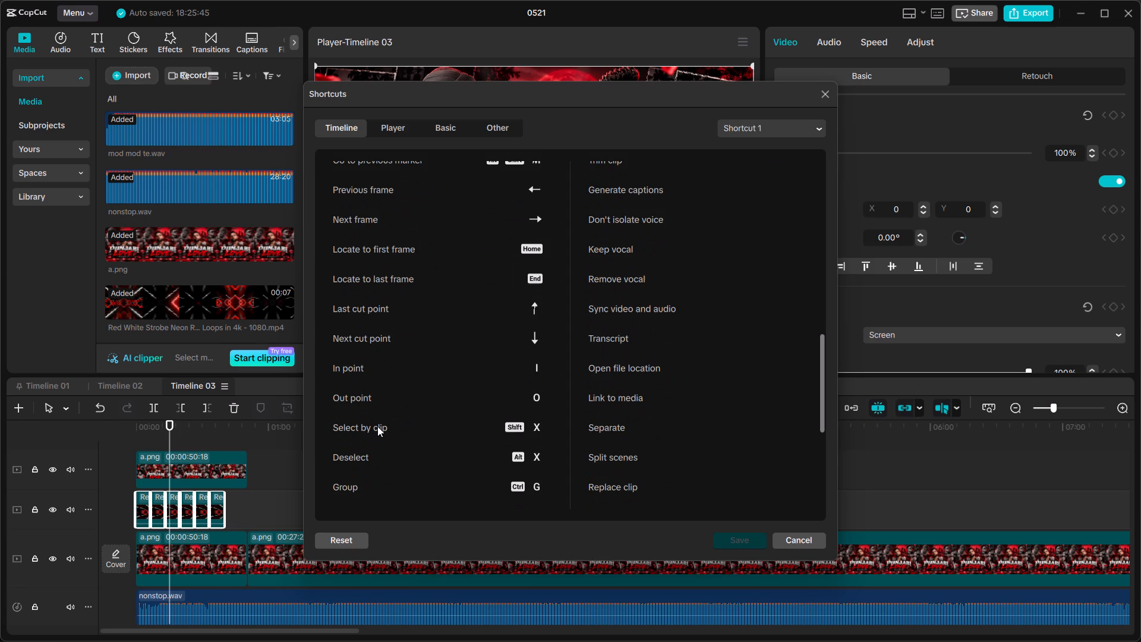
{"action": "scroll", "coordinate": [377, 426], "scroll_direction": "down", "scroll_amount": 8}
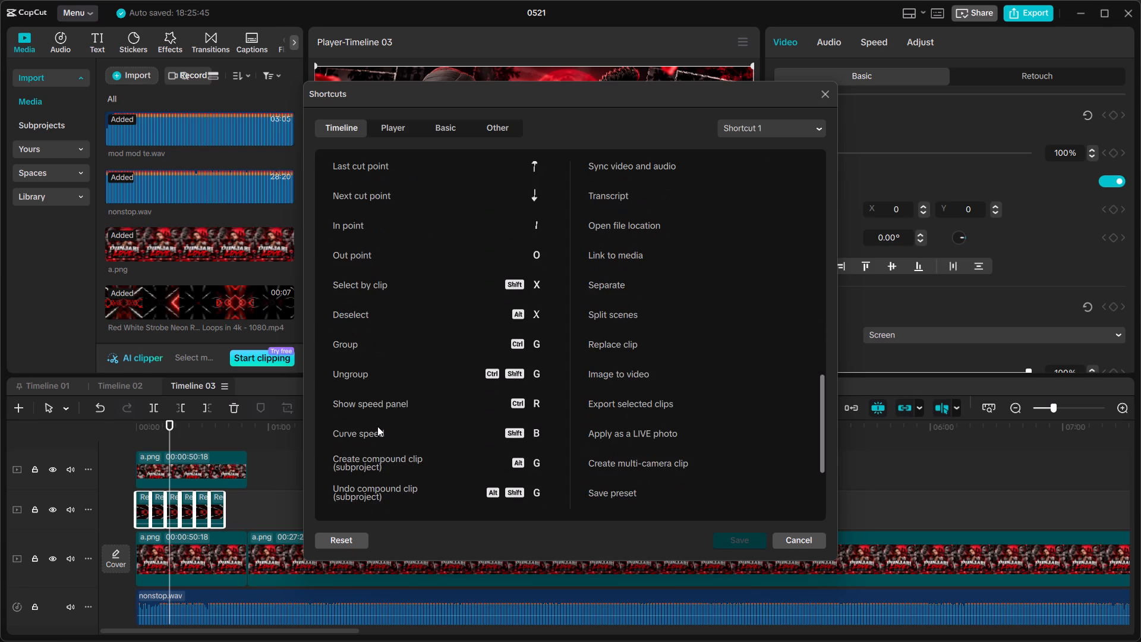
{"action": "scroll", "coordinate": [377, 426], "scroll_direction": "down", "scroll_amount": 11}
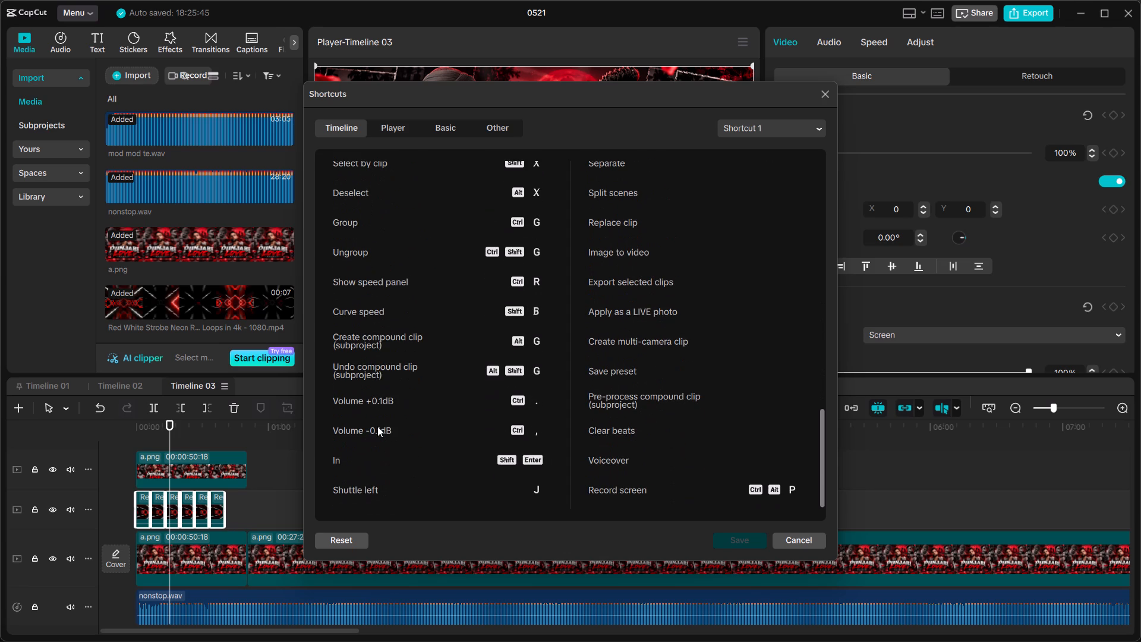
{"action": "scroll", "coordinate": [664, 465], "scroll_direction": "up", "scroll_amount": 2}
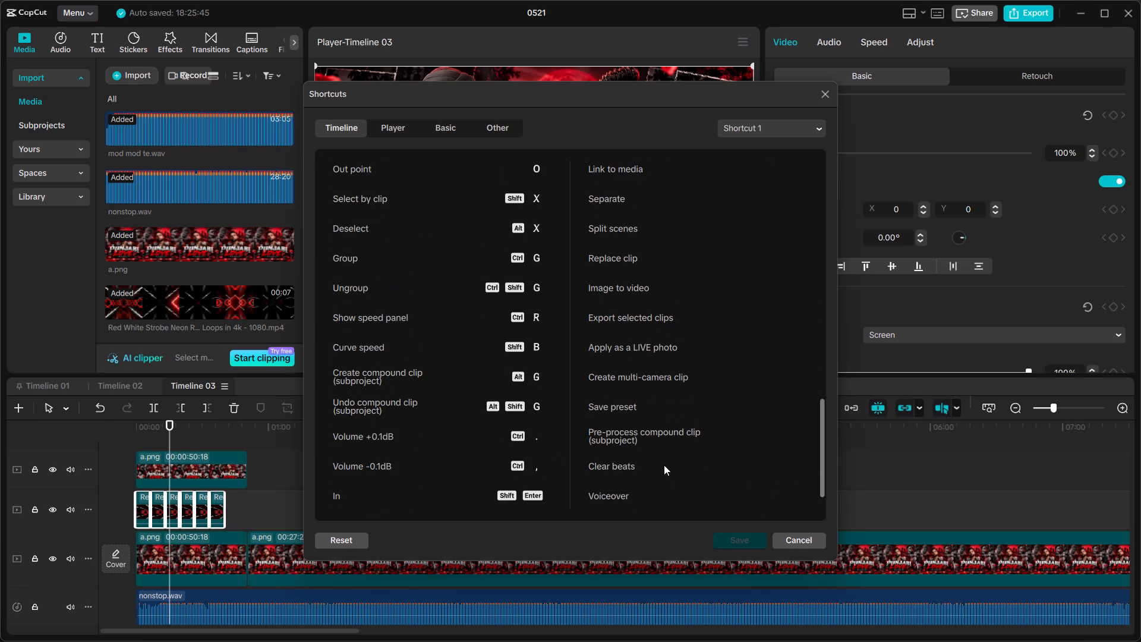
{"action": "scroll", "coordinate": [654, 372], "scroll_direction": "up", "scroll_amount": 2}
{"action": "scroll", "coordinate": [647, 323], "scroll_direction": "up", "scroll_amount": 3}
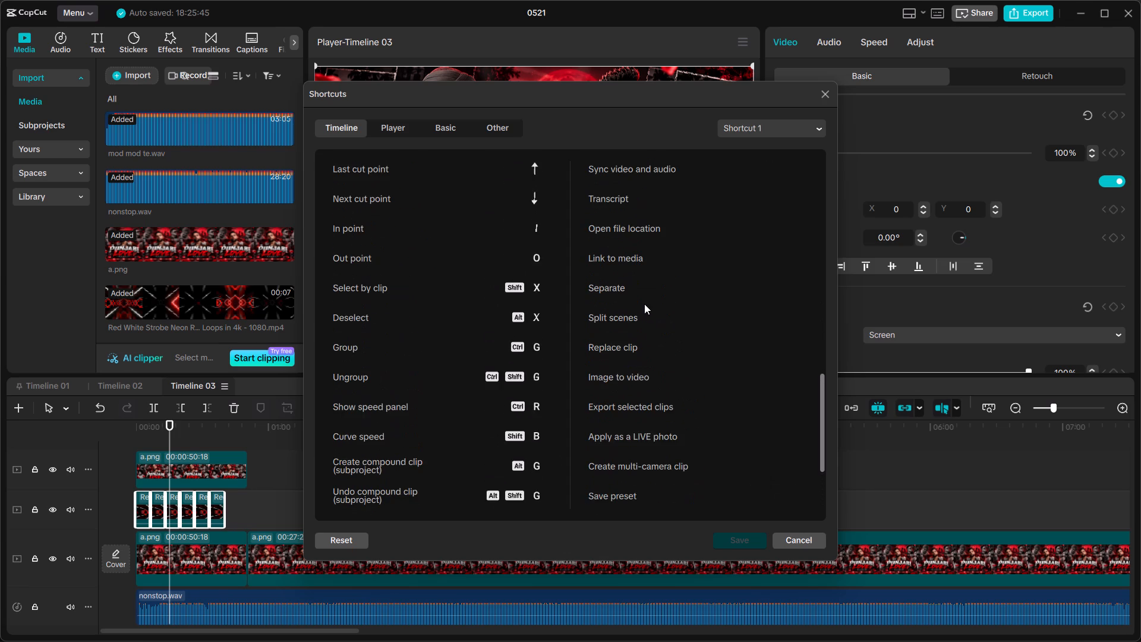
{"action": "scroll", "coordinate": [644, 304], "scroll_direction": "up", "scroll_amount": 4}
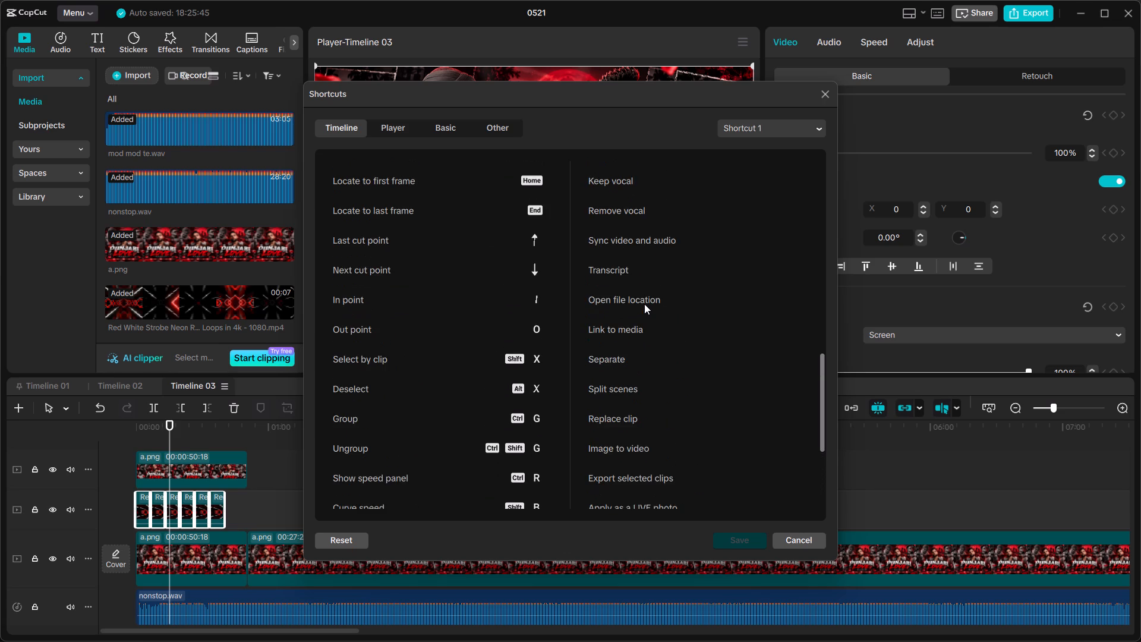
{"action": "scroll", "coordinate": [644, 304], "scroll_direction": "up", "scroll_amount": 5}
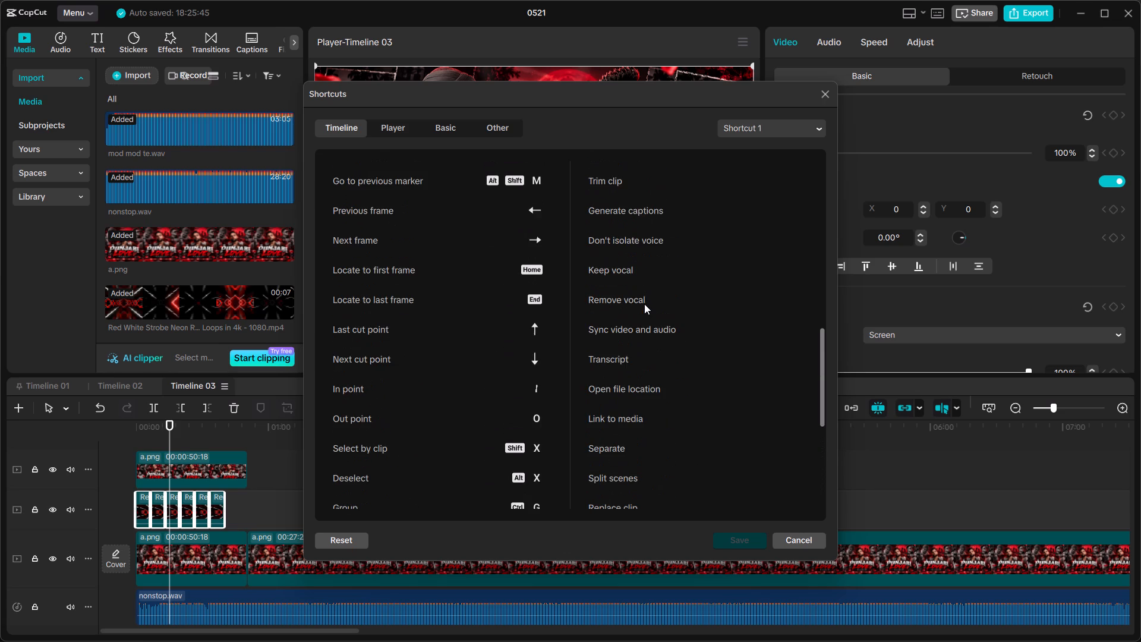
{"action": "scroll", "coordinate": [644, 304], "scroll_direction": "up", "scroll_amount": 5}
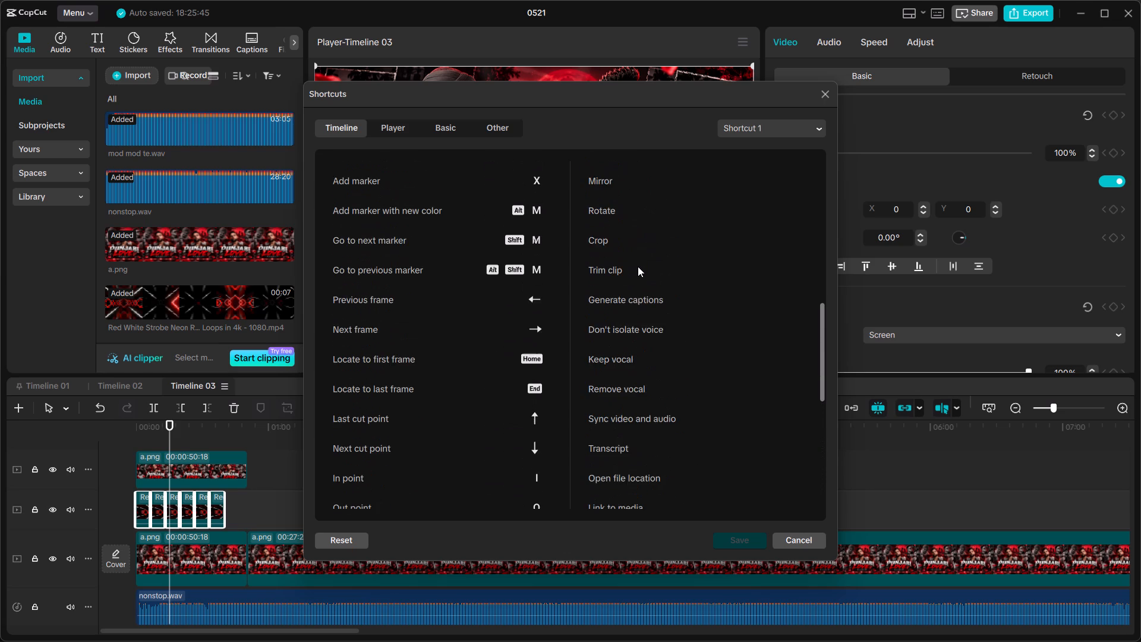
{"action": "scroll", "coordinate": [638, 266], "scroll_direction": "up", "scroll_amount": 8}
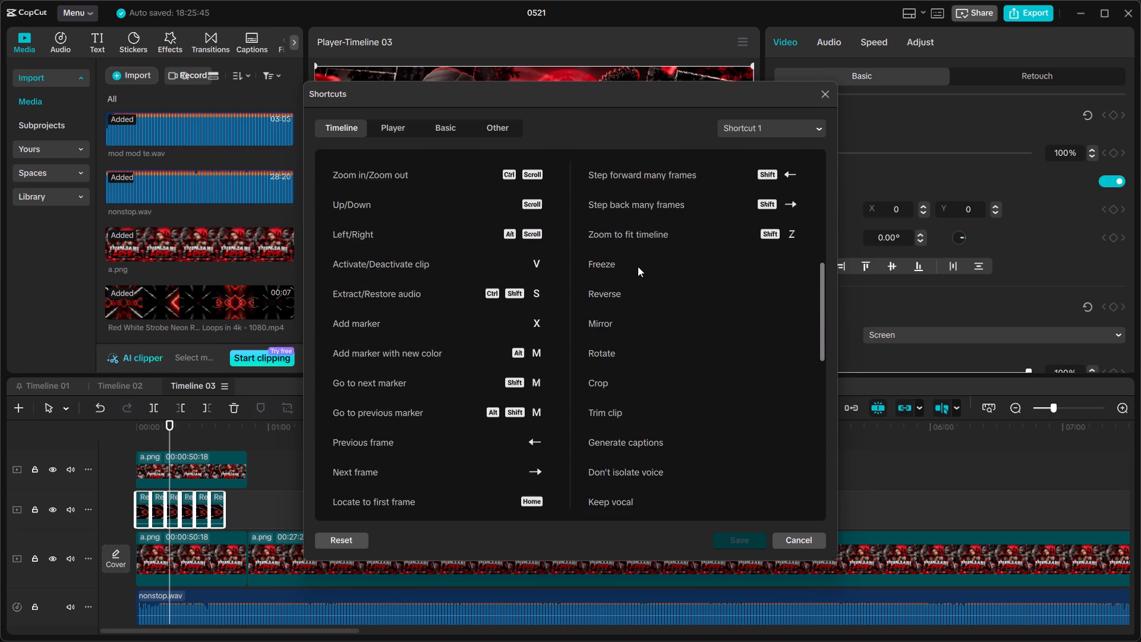
{"action": "scroll", "coordinate": [638, 266], "scroll_direction": "up", "scroll_amount": 9}
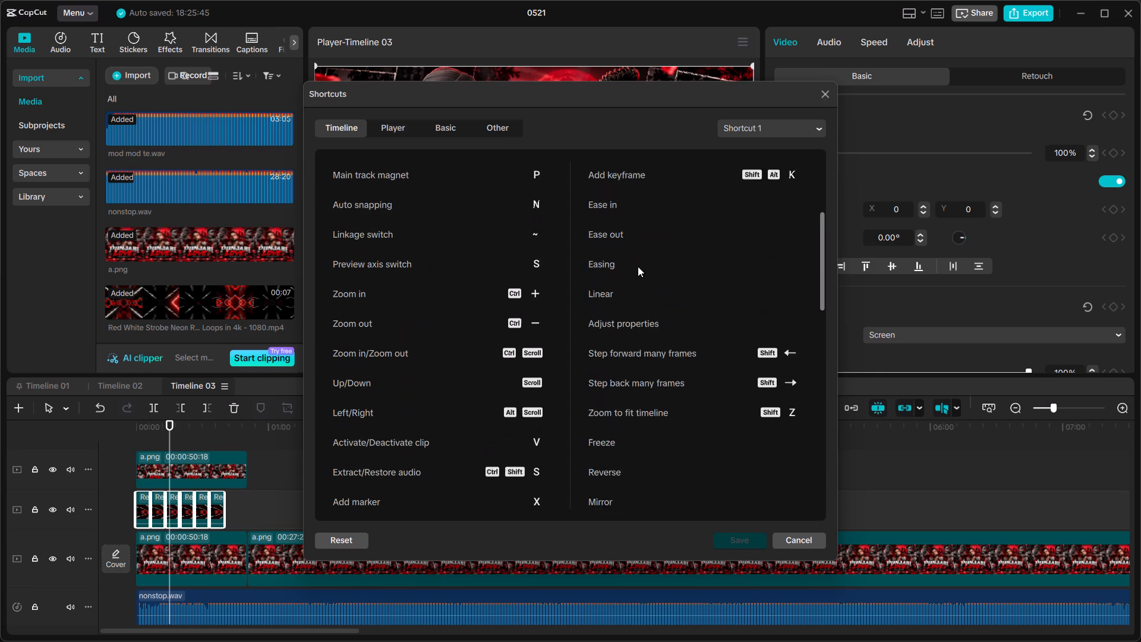
{"action": "scroll", "coordinate": [638, 266], "scroll_direction": "up", "scroll_amount": 12}
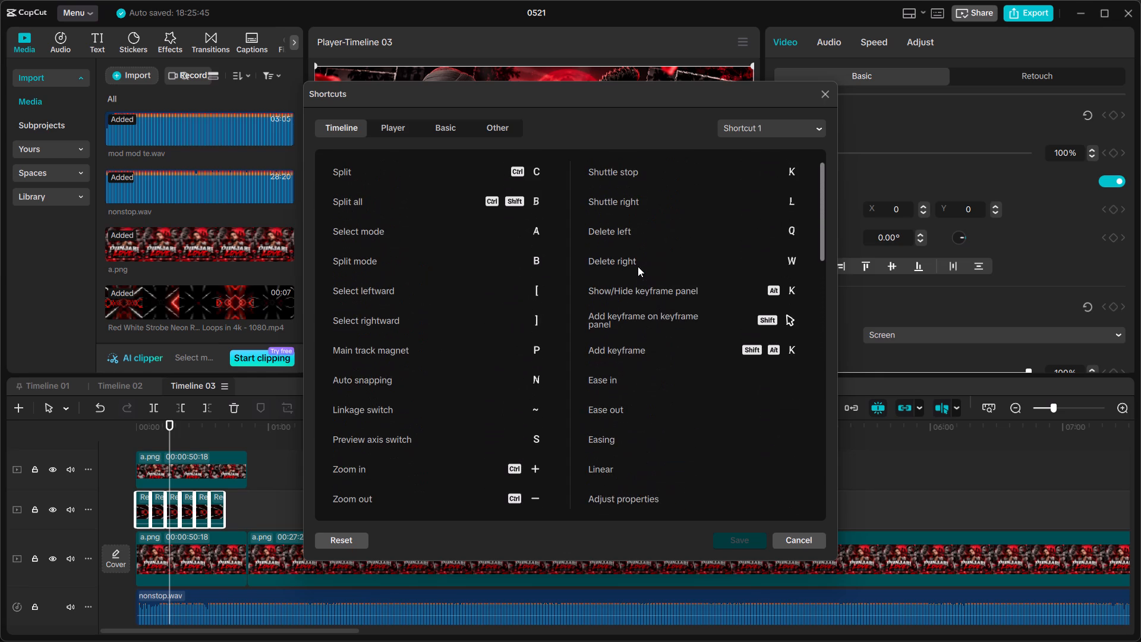
{"action": "scroll", "coordinate": [638, 266], "scroll_direction": "up", "scroll_amount": 3}
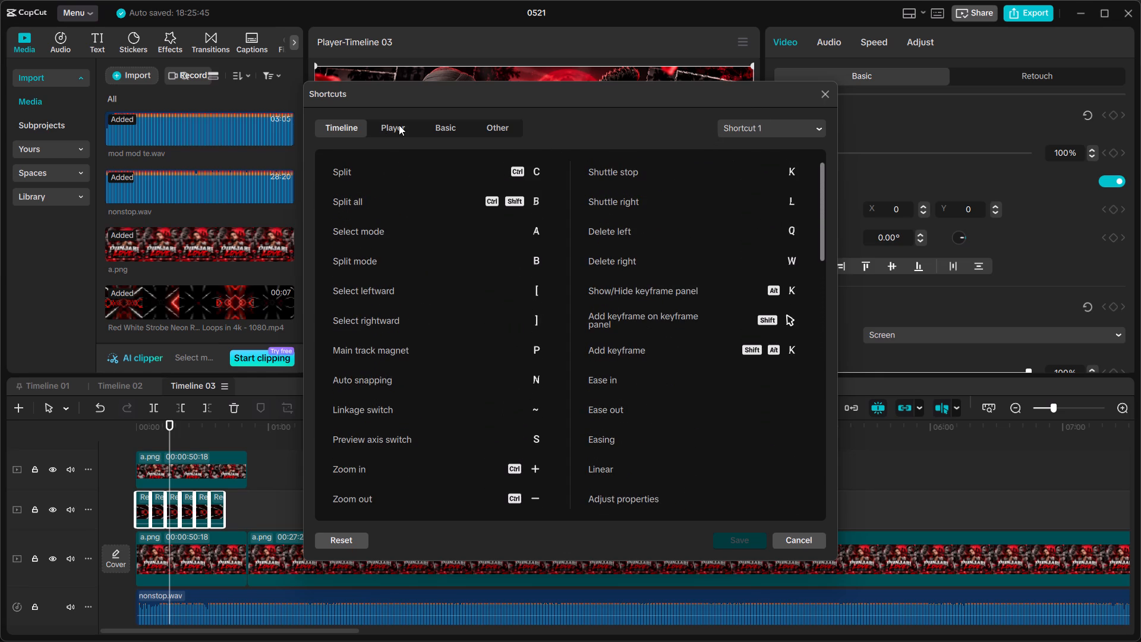
{"action": "left_click", "coordinate": [399, 125]}
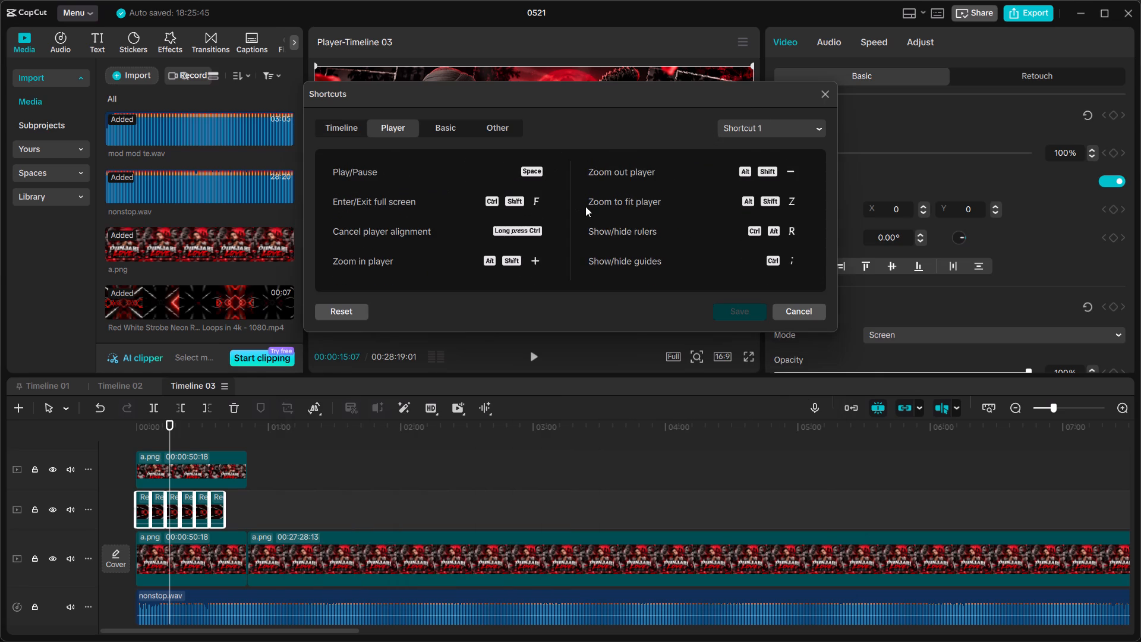
Assign Ctrl+C to the Basic Copy command, overriding the Timeline Split shortcut, and save the shortcut settings.
{"action": "left_click", "coordinate": [450, 128]}
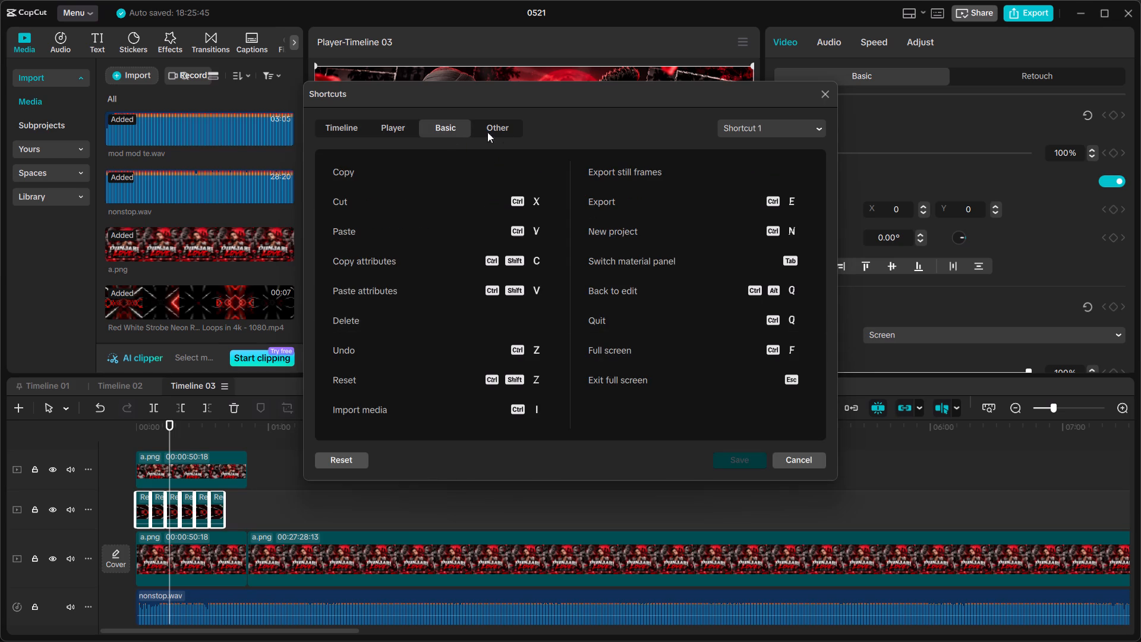
{"action": "left_click", "coordinate": [467, 180]}
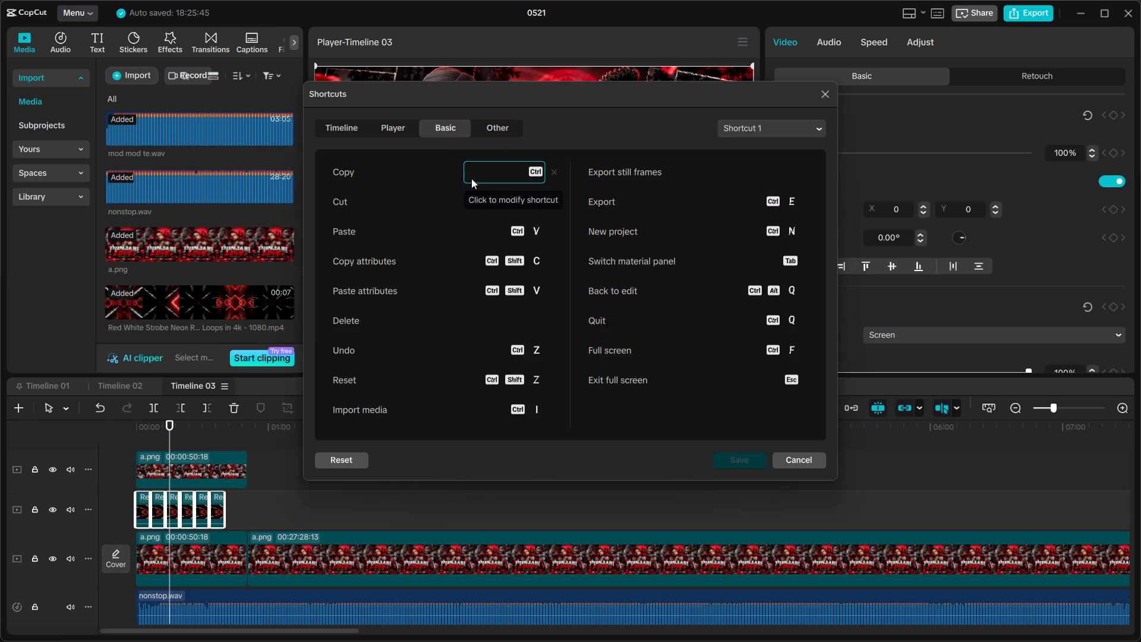
{"action": "key", "text": "ctrl+c"}
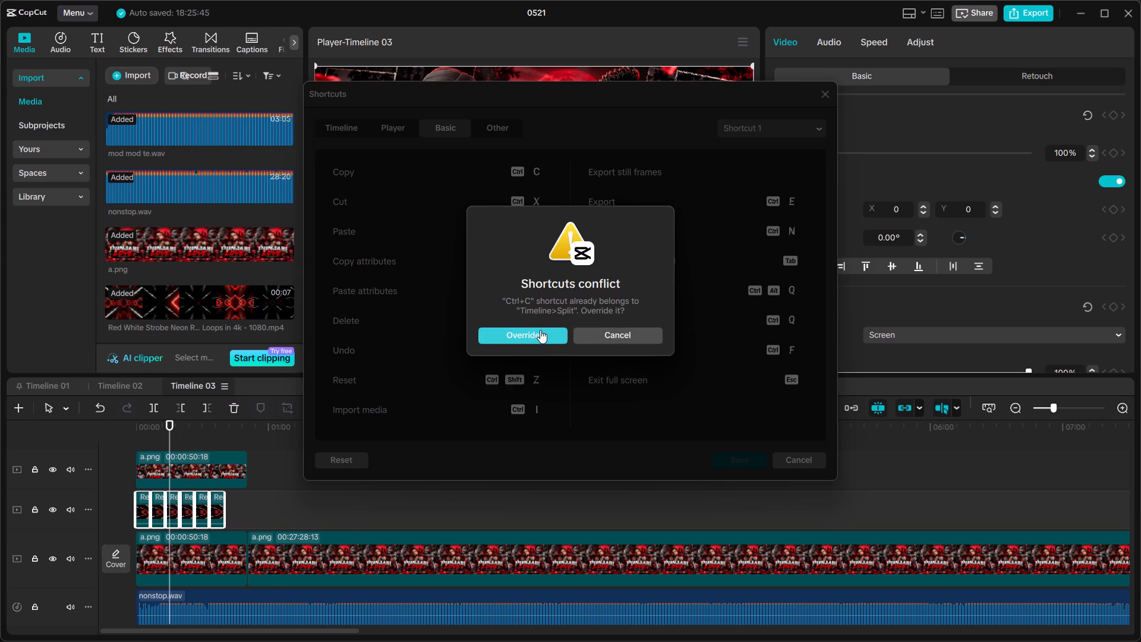
{"action": "left_click", "coordinate": [543, 331]}
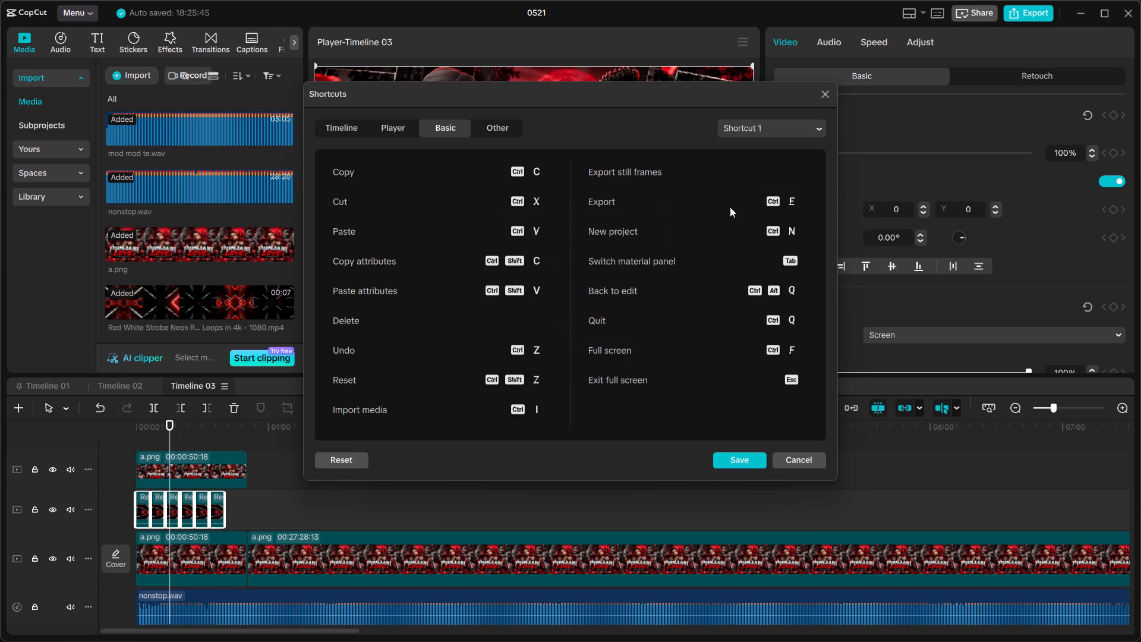
{"action": "left_click", "coordinate": [750, 457]}
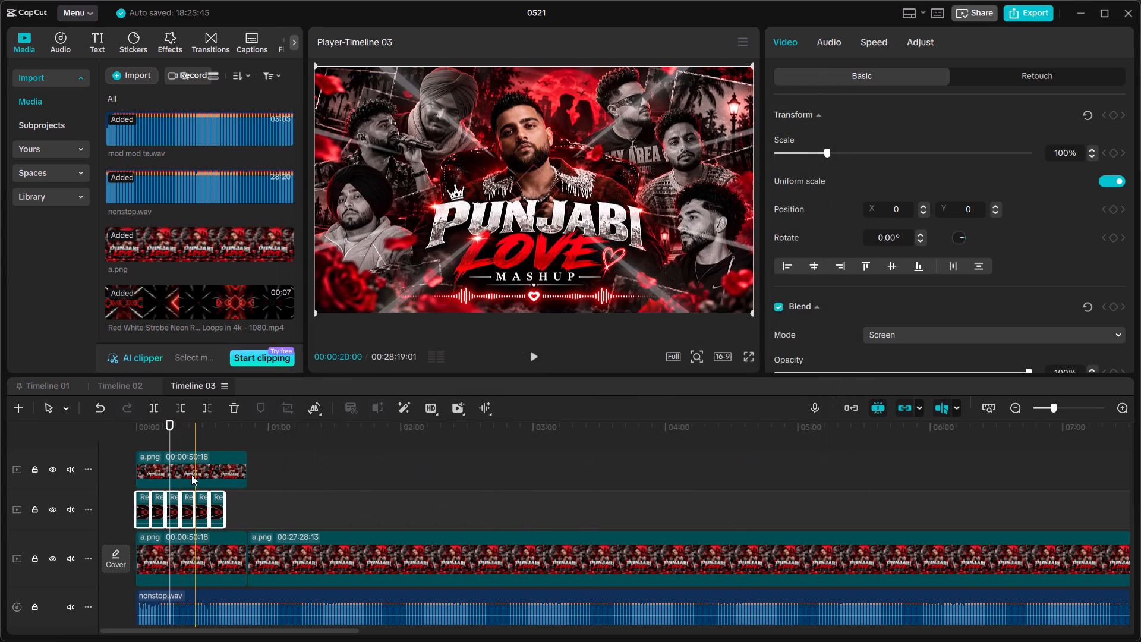
Duplicate the six selected strobe clips and place the copies directly after the originals on the overlay track.
{"action": "key", "text": "ctrl+c"}
{"action": "key", "text": "ctrl+v"}
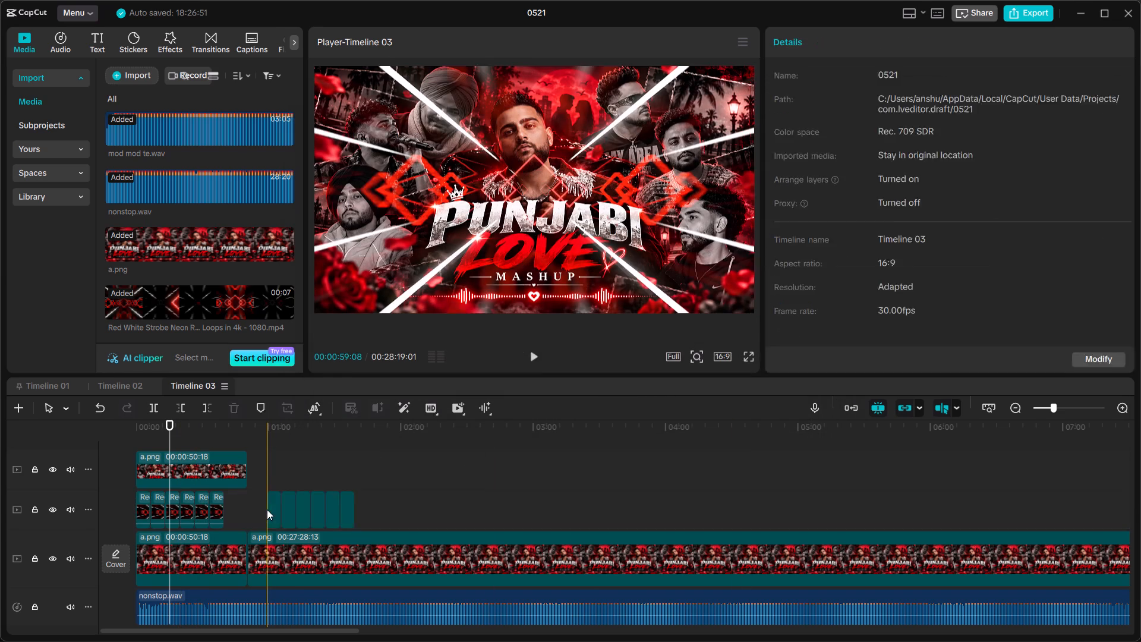
{"action": "left_click_drag", "start_coordinate": [302, 508], "coordinate": [265, 513]}
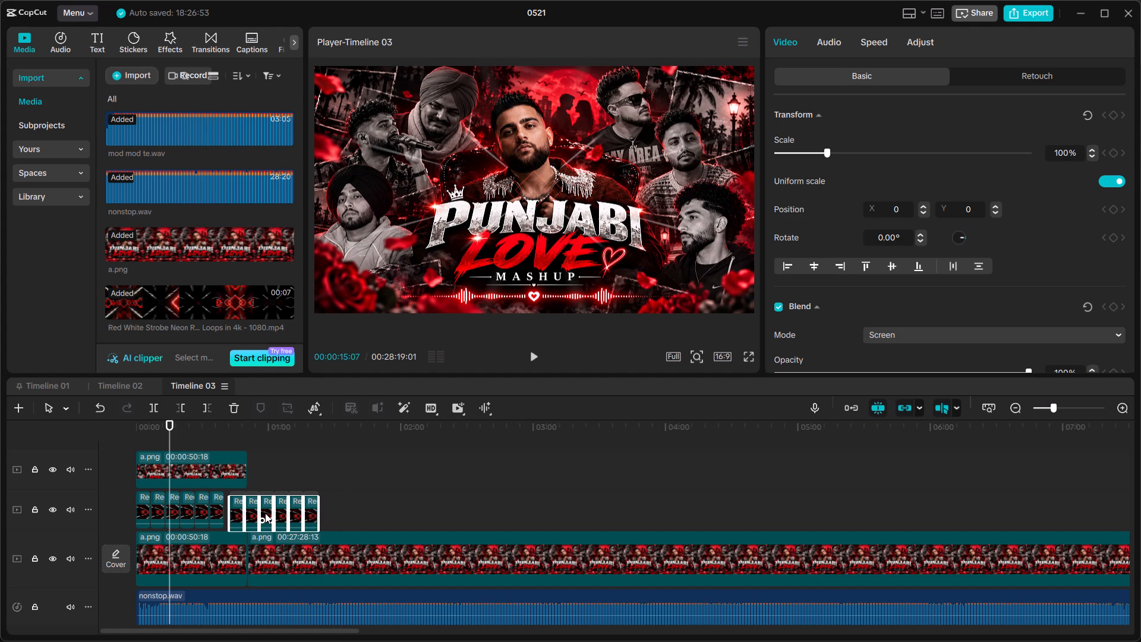
{"action": "left_click_drag", "start_coordinate": [265, 513], "coordinate": [259, 512]}
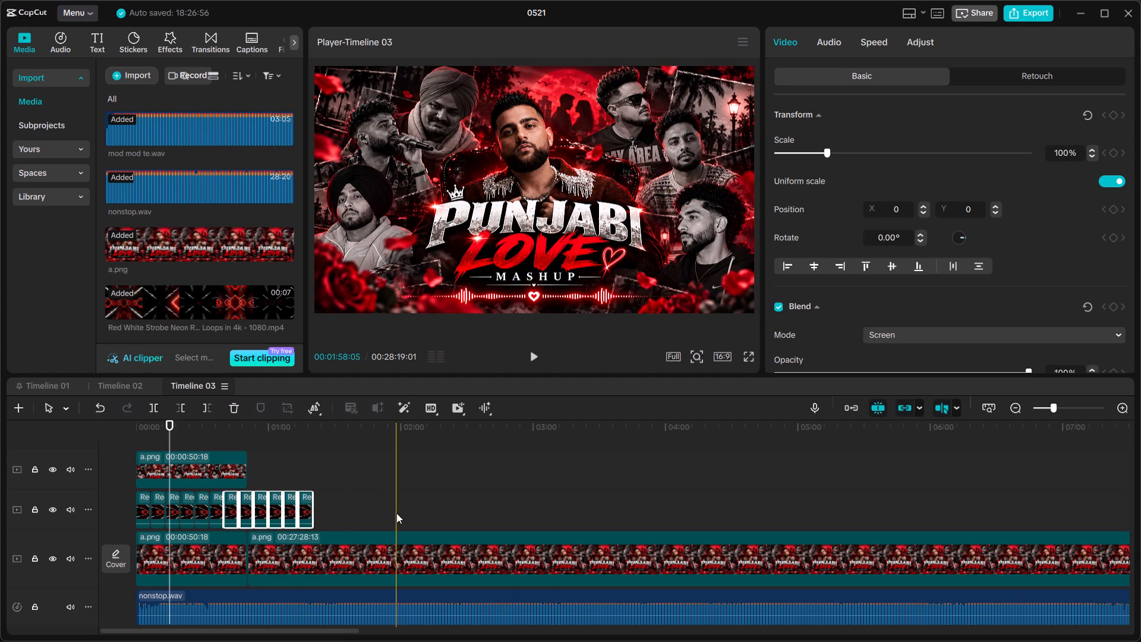
Paste another set of six strobe clips on the overlay track at about 00:01:58.
{"action": "key", "text": "ctrl+v"}
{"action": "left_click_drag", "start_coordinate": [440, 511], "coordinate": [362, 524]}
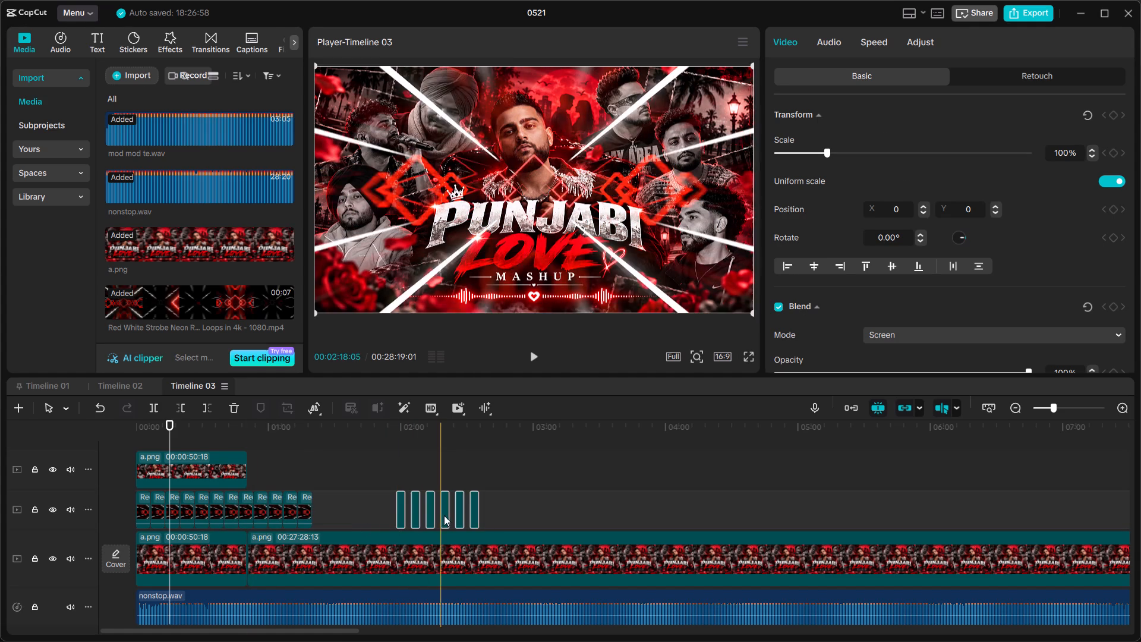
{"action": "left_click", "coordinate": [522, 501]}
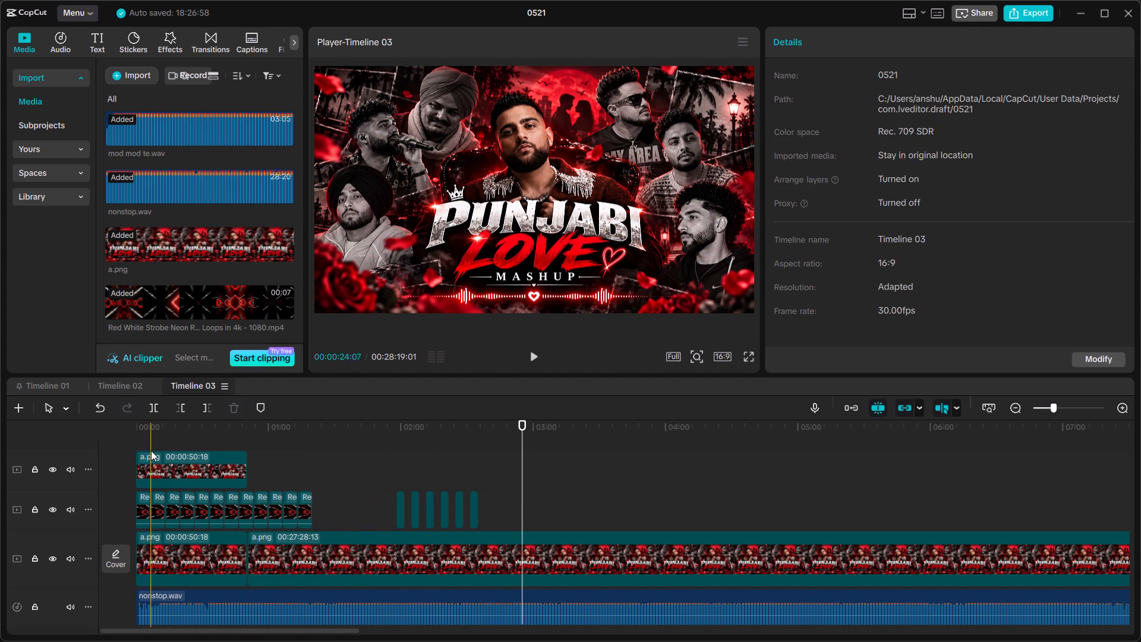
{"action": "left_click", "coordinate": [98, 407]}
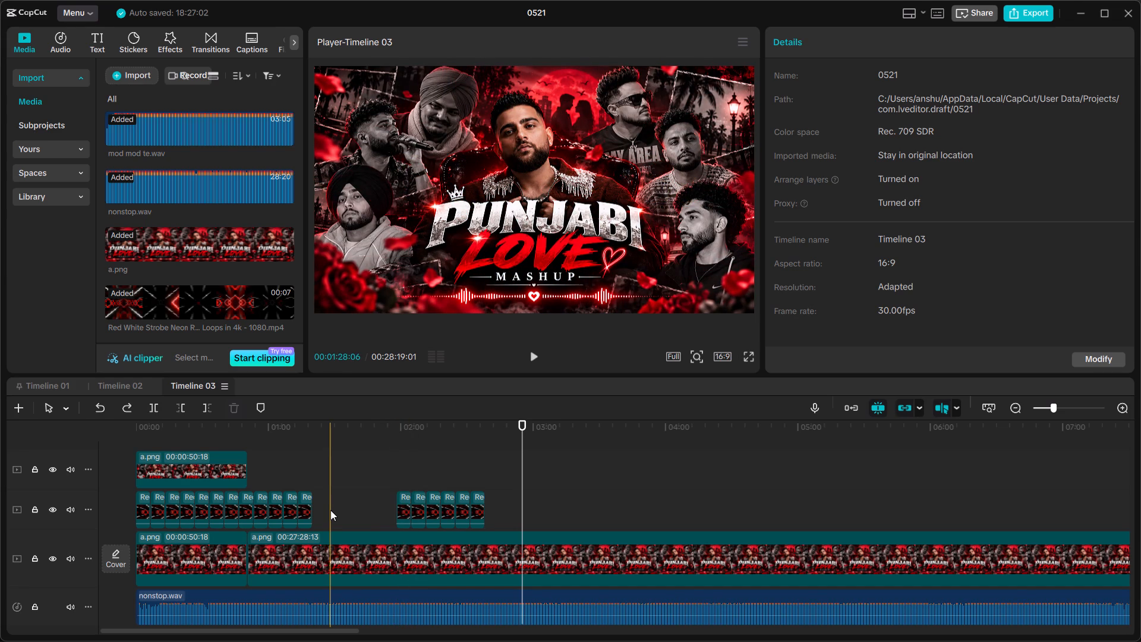
Paste six more strobe clips and line them up on the upper track above the gap following the second strobe set.
{"action": "key", "text": "ctrl+v"}
{"action": "left_click_drag", "start_coordinate": [368, 464], "coordinate": [357, 505]}
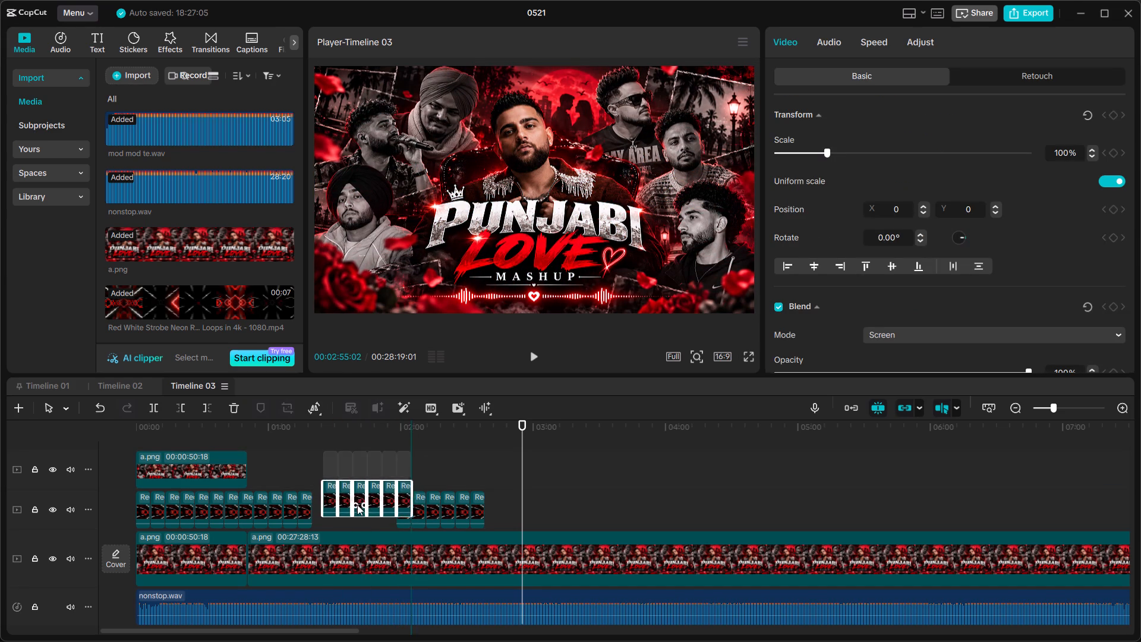
{"action": "left_click_drag", "start_coordinate": [357, 505], "coordinate": [352, 518]}
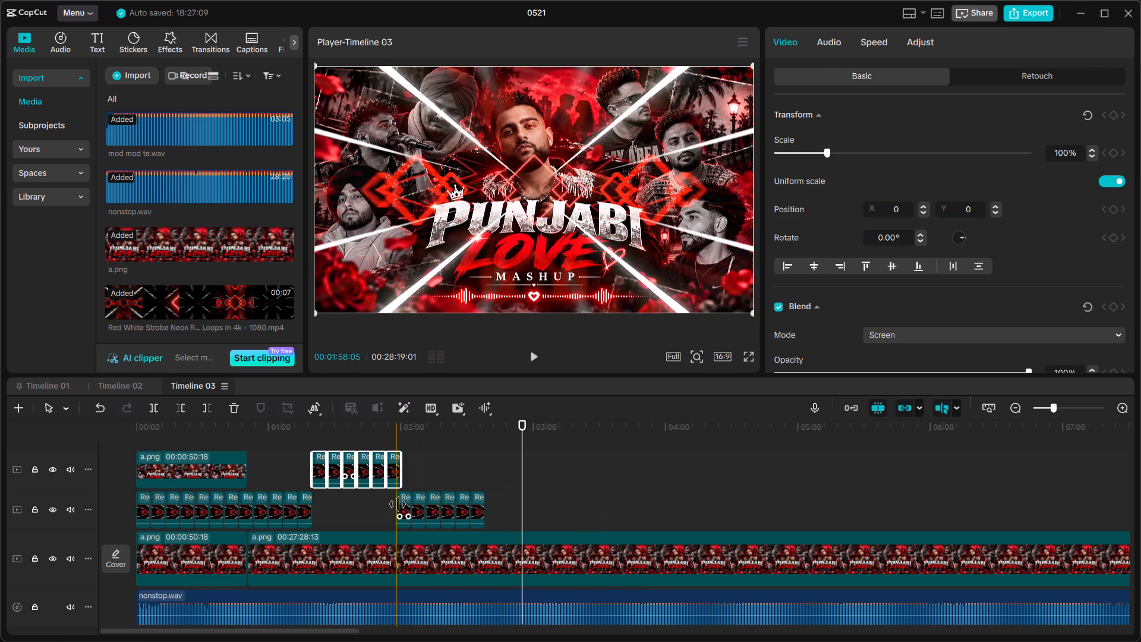
Trim away the first clip of the strobe set after the gap and move the six upper-track clips into the gap, flush with the second set.
{"action": "left_click_drag", "start_coordinate": [398, 504], "coordinate": [471, 502]}
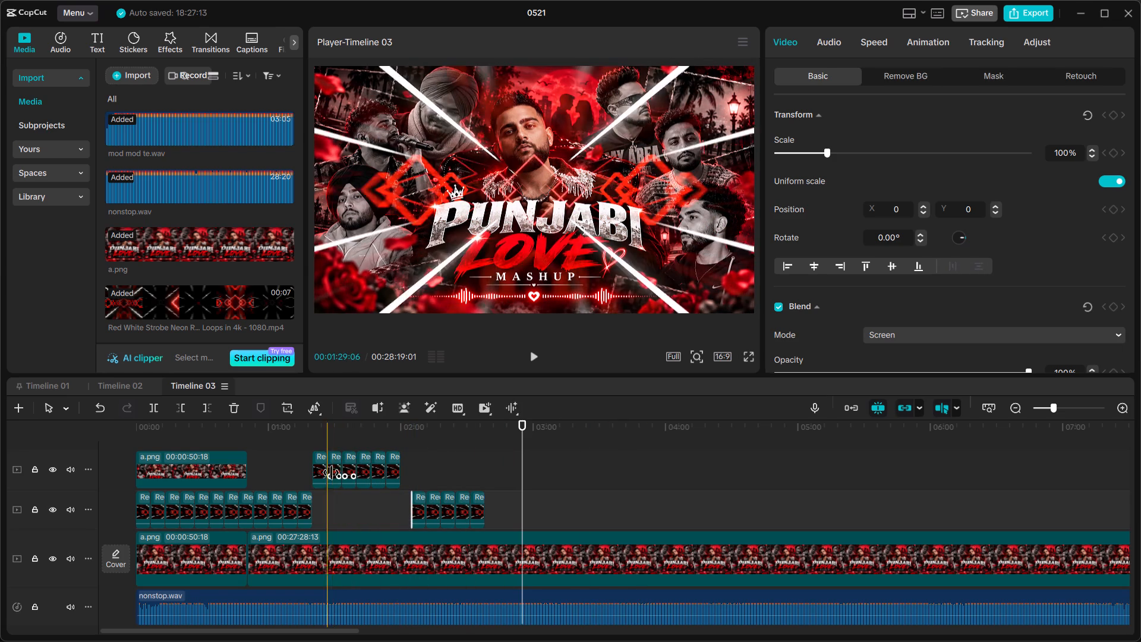
{"action": "left_click_drag", "start_coordinate": [427, 460], "coordinate": [302, 468]}
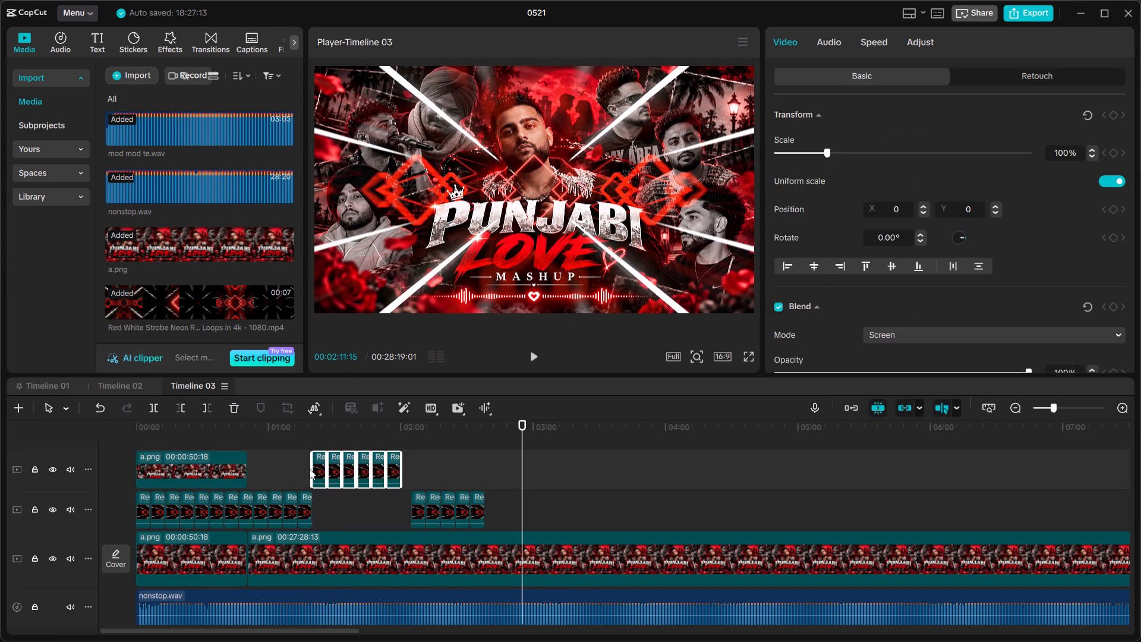
{"action": "left_click_drag", "start_coordinate": [320, 467], "coordinate": [318, 505]}
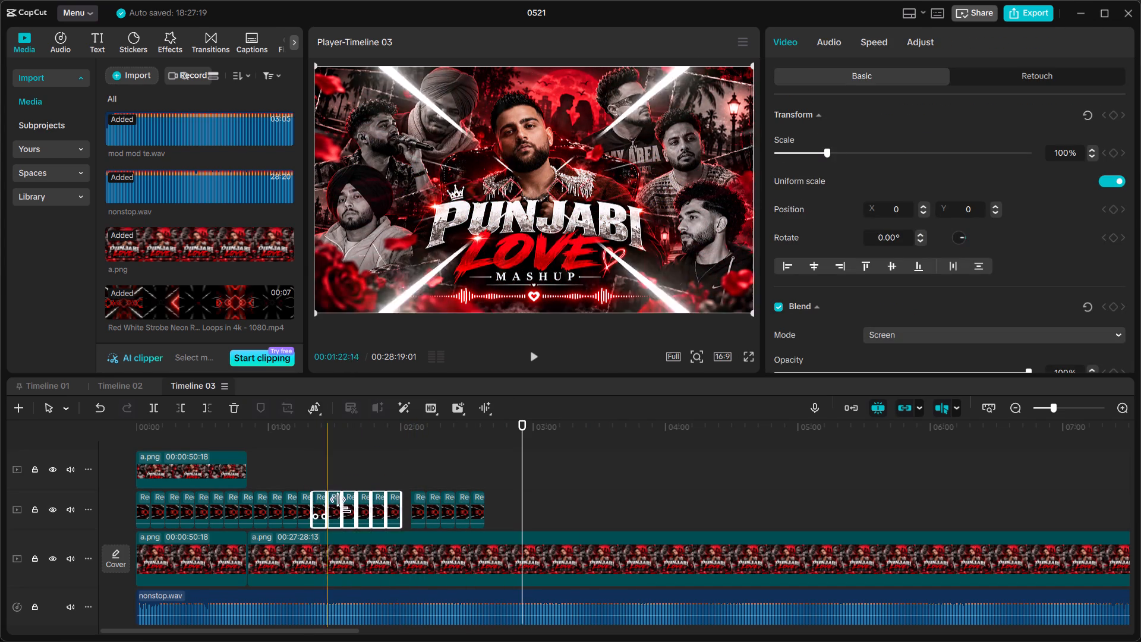
Move the last five strobe clips against the preceding strobe set to close the gap, and play briefly from about 00:01:46.
{"action": "left_click", "coordinate": [419, 500]}
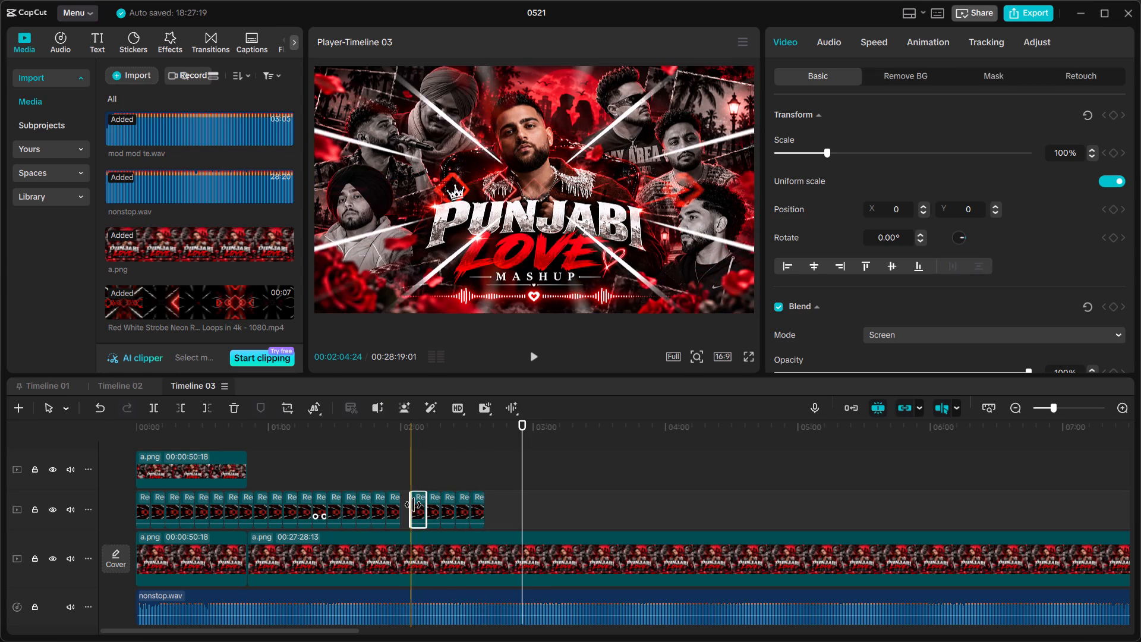
{"action": "left_click_drag", "start_coordinate": [410, 508], "coordinate": [402, 513]}
{"action": "left_click_drag", "start_coordinate": [498, 509], "coordinate": [412, 514]}
{"action": "left_click_drag", "start_coordinate": [417, 505], "coordinate": [429, 504]}
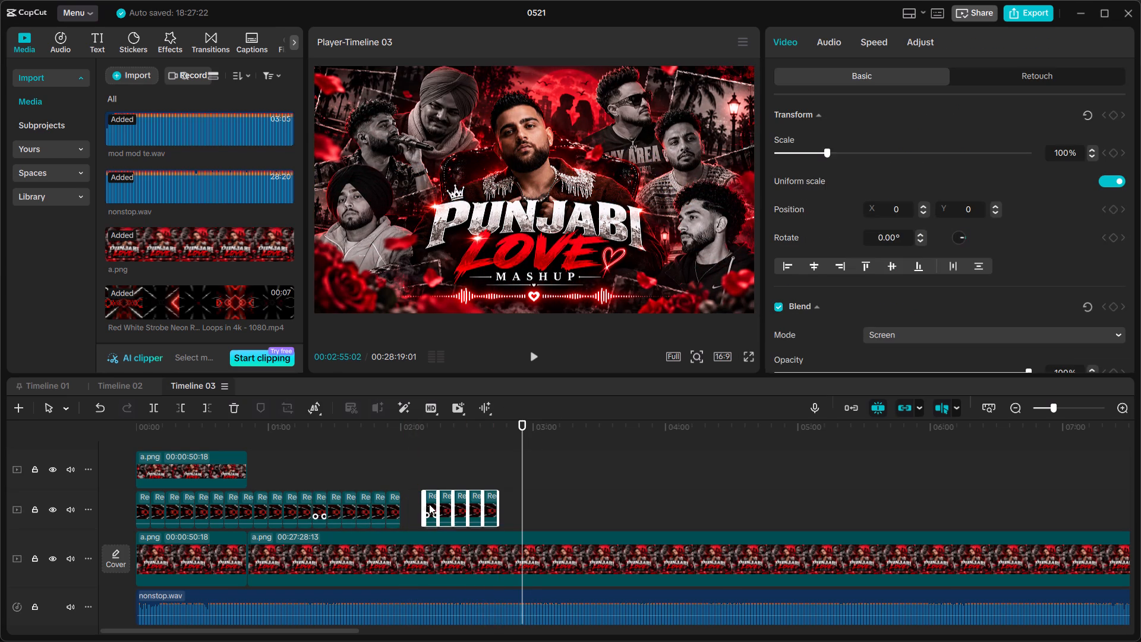
{"action": "left_click_drag", "start_coordinate": [429, 504], "coordinate": [410, 508]}
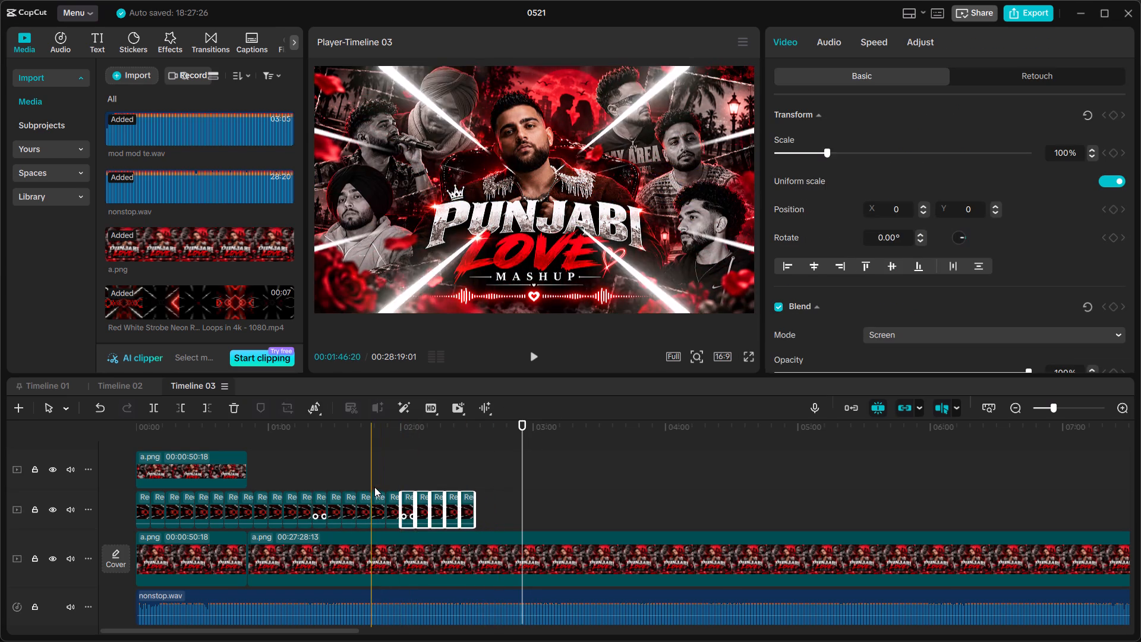
{"action": "left_click", "coordinate": [374, 487]}
{"action": "key", "text": "space"}
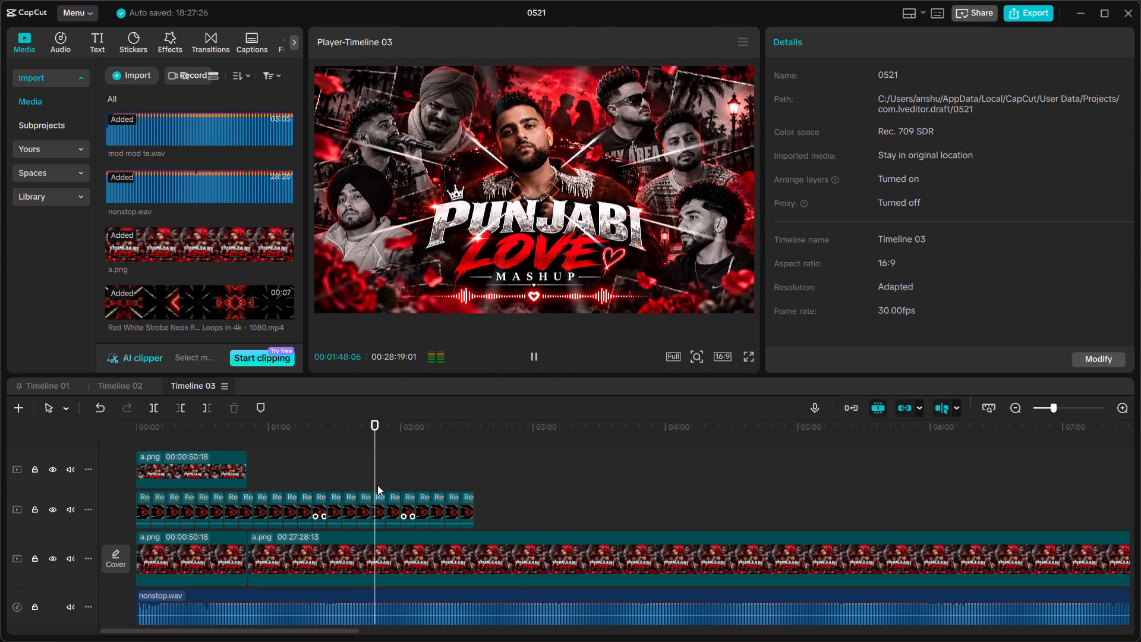
{"action": "key", "text": "space"}
Paste two more sets of six strobe clips on the overlay track, moving each flush against the end of the run.
{"action": "left_click", "coordinate": [497, 500]}
{"action": "key", "text": "ctrl+v"}
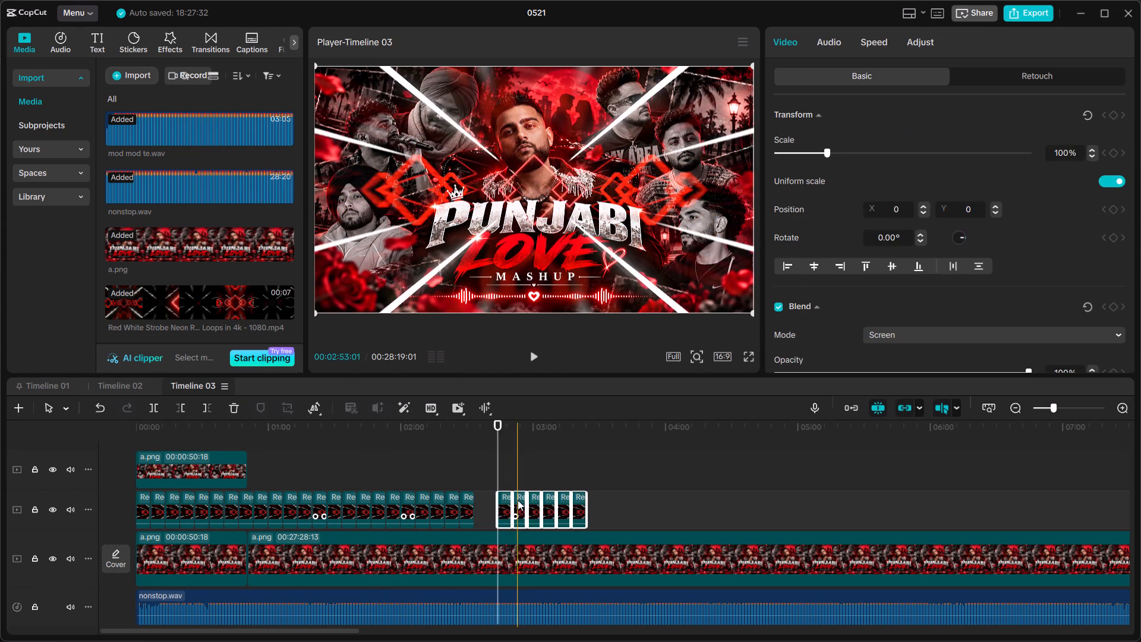
{"action": "left_click_drag", "start_coordinate": [521, 502], "coordinate": [499, 516]}
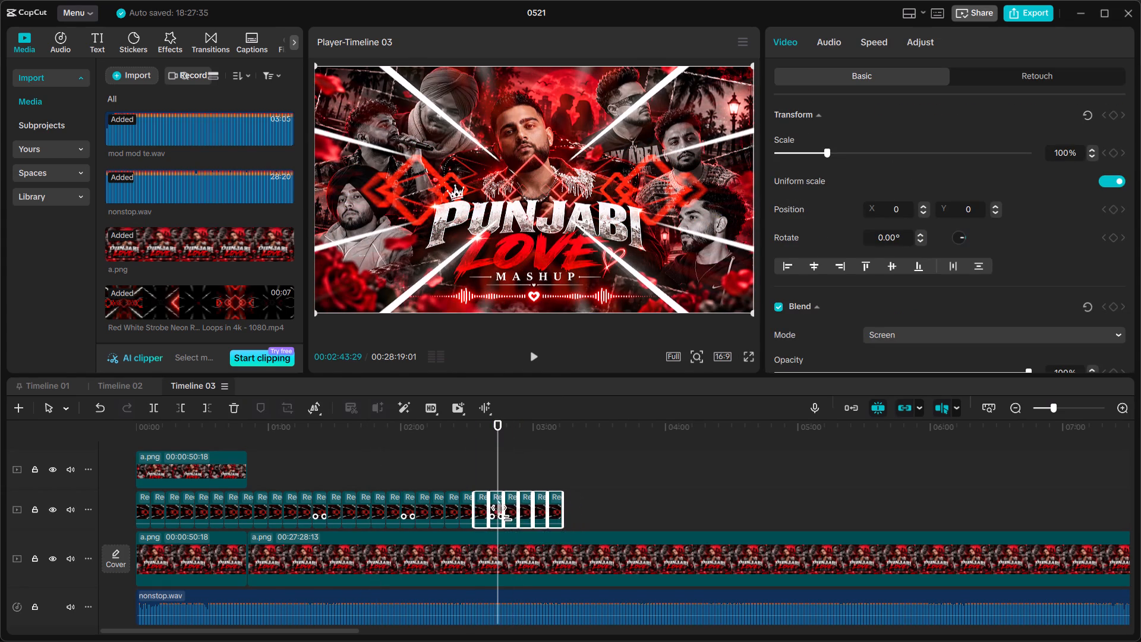
{"action": "left_click", "coordinate": [597, 498]}
{"action": "key", "text": "ctrl+v"}
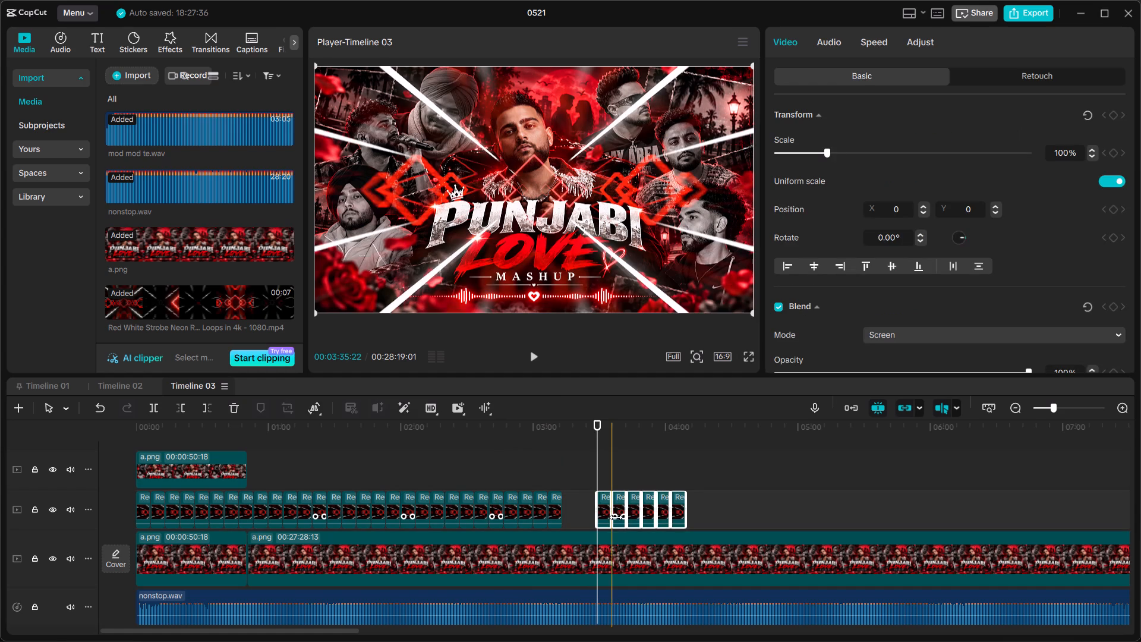
{"action": "left_click_drag", "start_coordinate": [619, 506], "coordinate": [587, 525]}
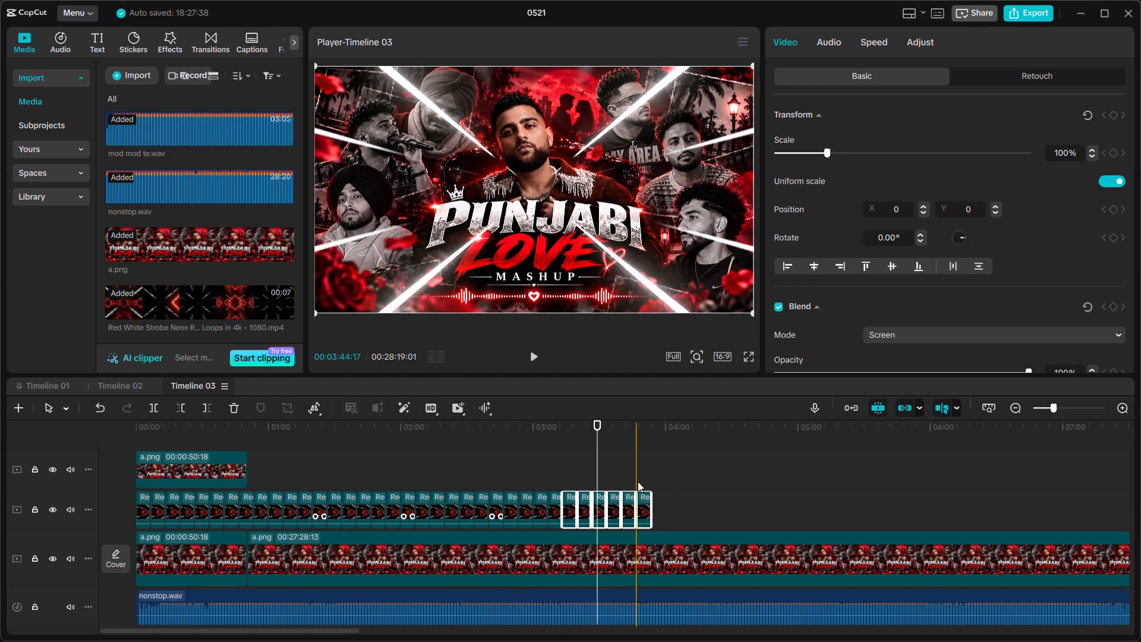
Extend the strobe run with another two pasted six-clip sets, leaving no gaps between them.
{"action": "left_click", "coordinate": [651, 468]}
{"action": "key", "text": "ctrl+v"}
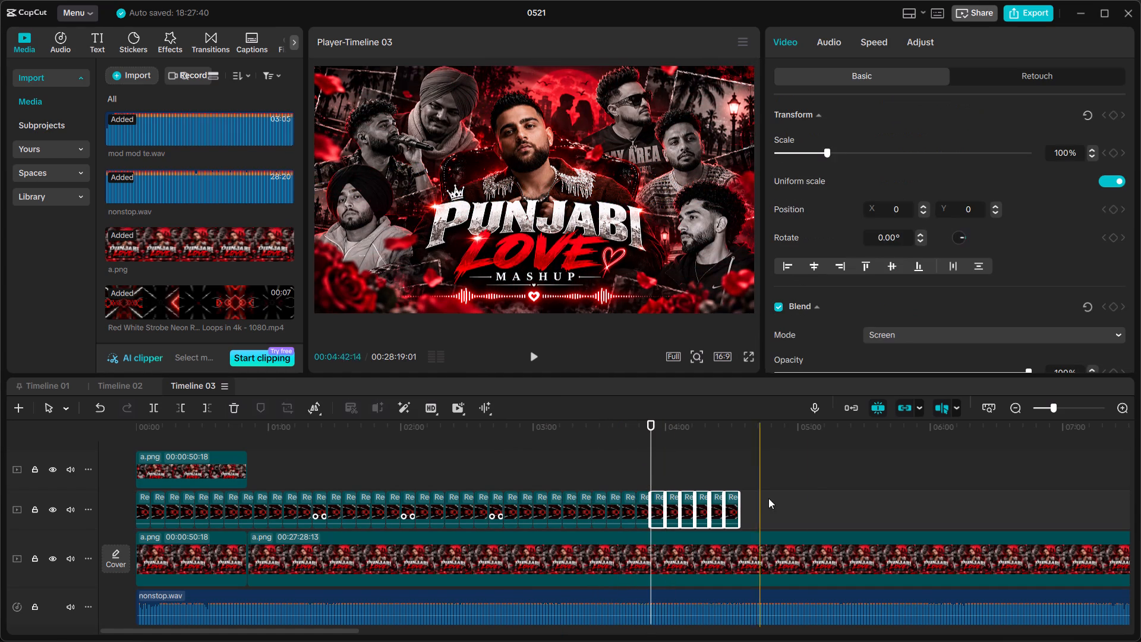
{"action": "left_click", "coordinate": [748, 506]}
{"action": "key", "text": "ctrl+v"}
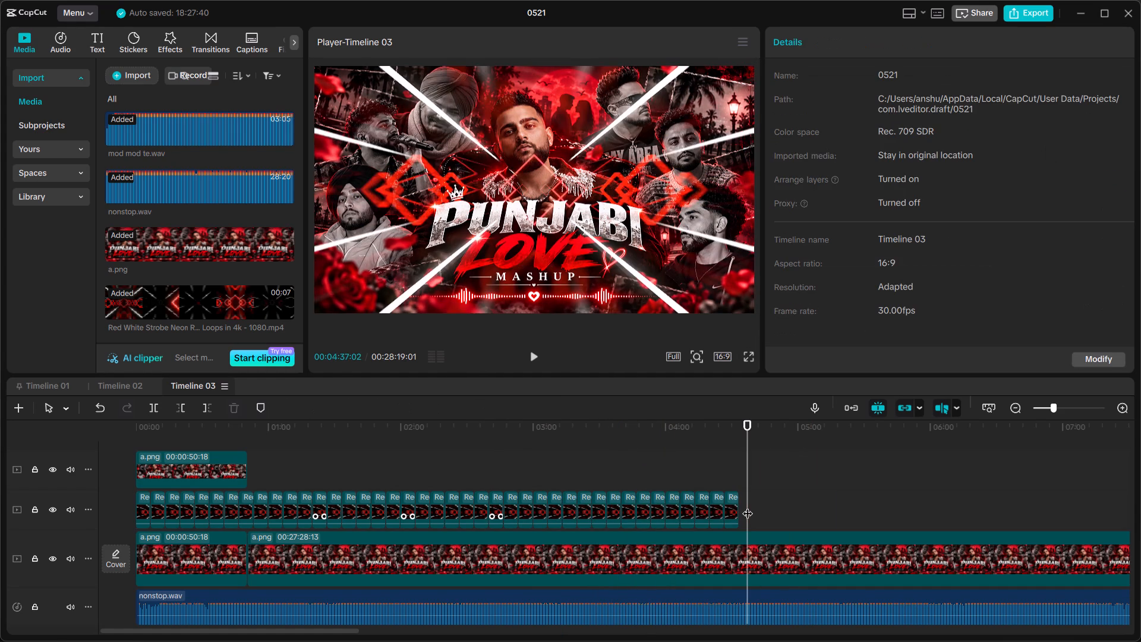
{"action": "left_click_drag", "start_coordinate": [768, 505], "coordinate": [763, 506]}
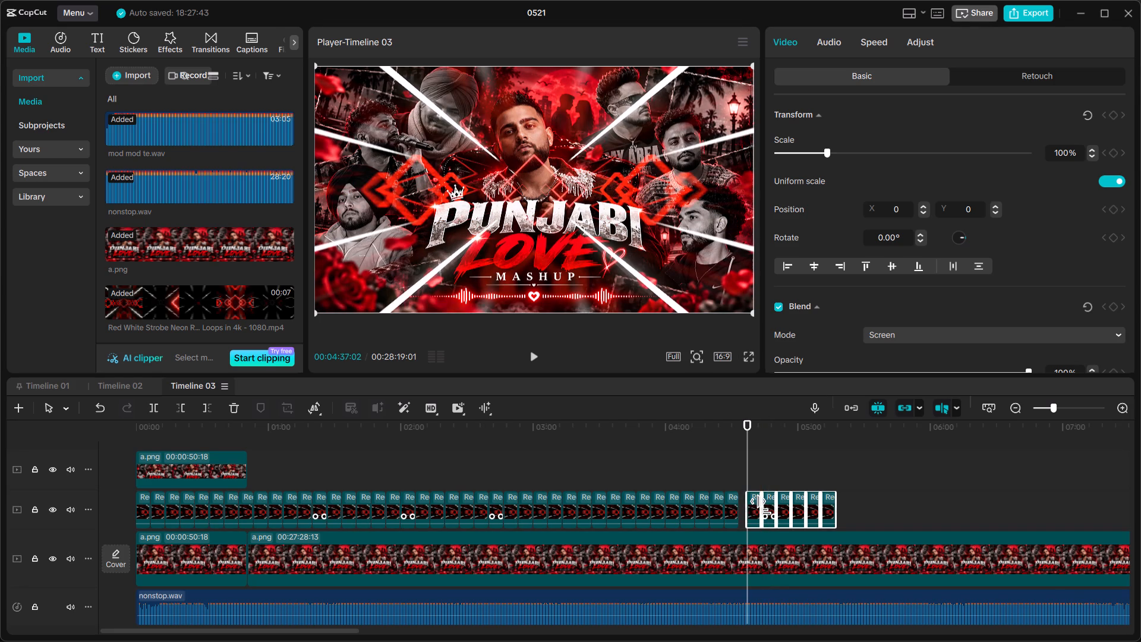
{"action": "left_click_drag", "start_coordinate": [763, 506], "coordinate": [759, 511]}
Copy all strobe clips on the overlay track and place the pasted copy directly after the existing run.
{"action": "scroll", "coordinate": [759, 511], "scroll_direction": "left", "scroll_amount": 4}
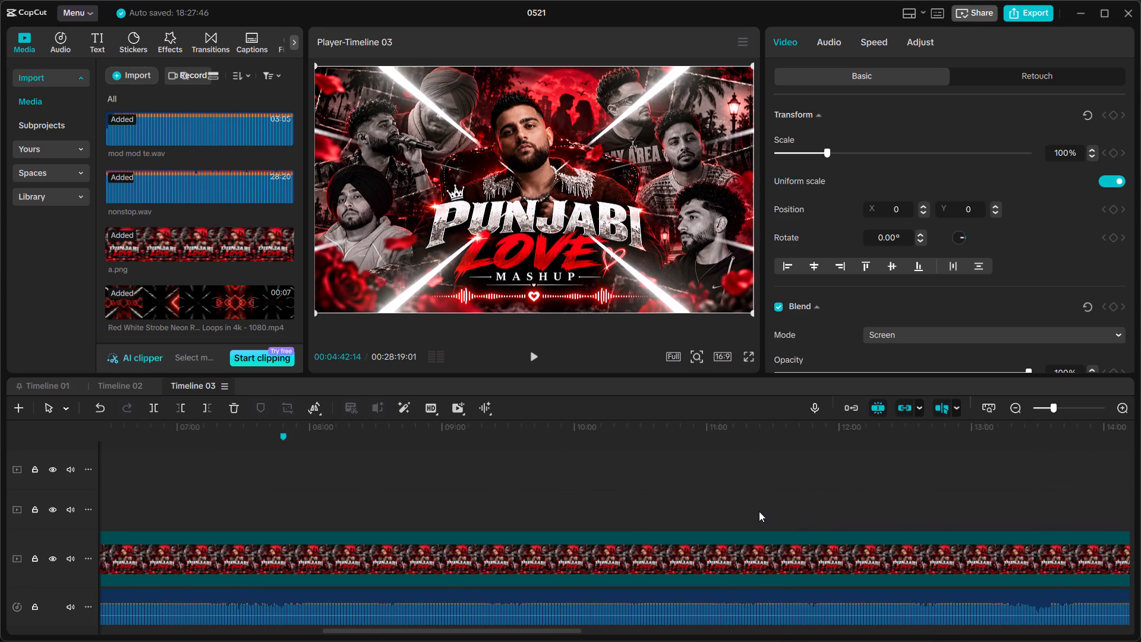
{"action": "scroll", "coordinate": [759, 511], "scroll_direction": "down", "scroll_amount": 14, "text": "ctrl"}
{"action": "scroll", "coordinate": [758, 509], "scroll_direction": "down", "scroll_amount": 7, "text": "ctrl"}
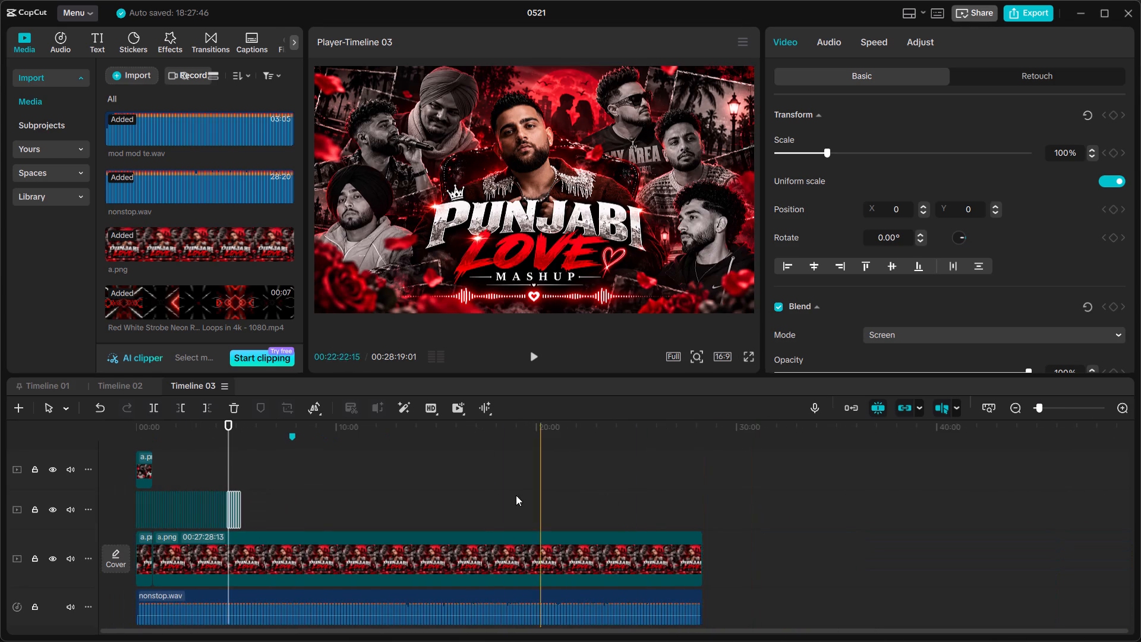
{"action": "scroll", "coordinate": [465, 498], "scroll_direction": "down", "scroll_amount": 2, "text": "ctrl"}
{"action": "left_click", "coordinate": [319, 500]}
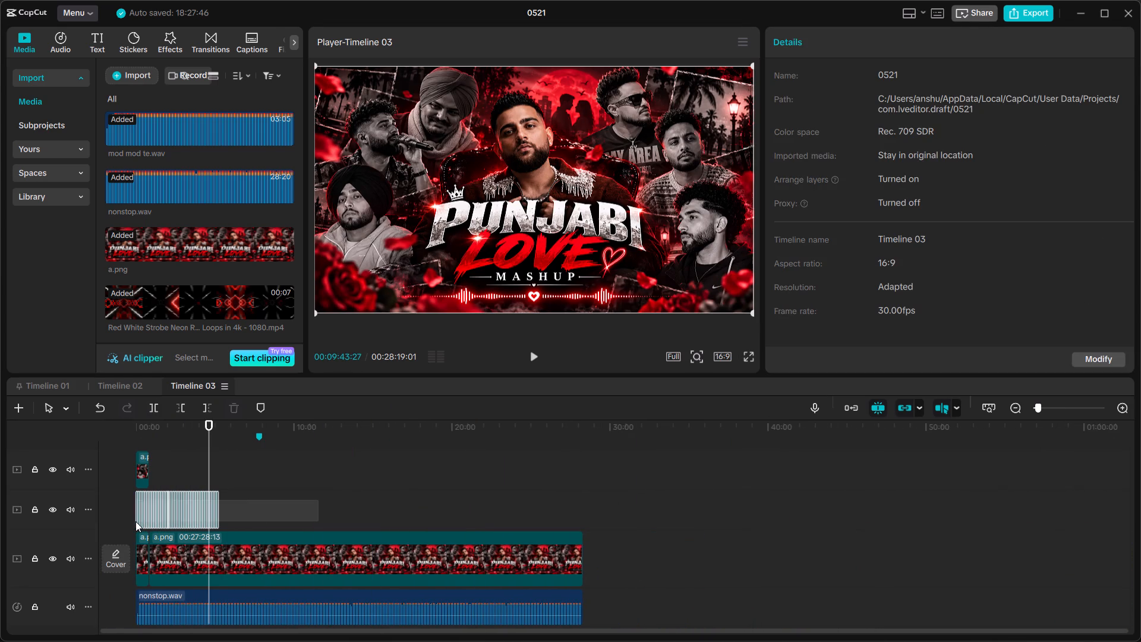
{"action": "left_click", "coordinate": [135, 521]}
{"action": "key", "text": "ctrl+x"}
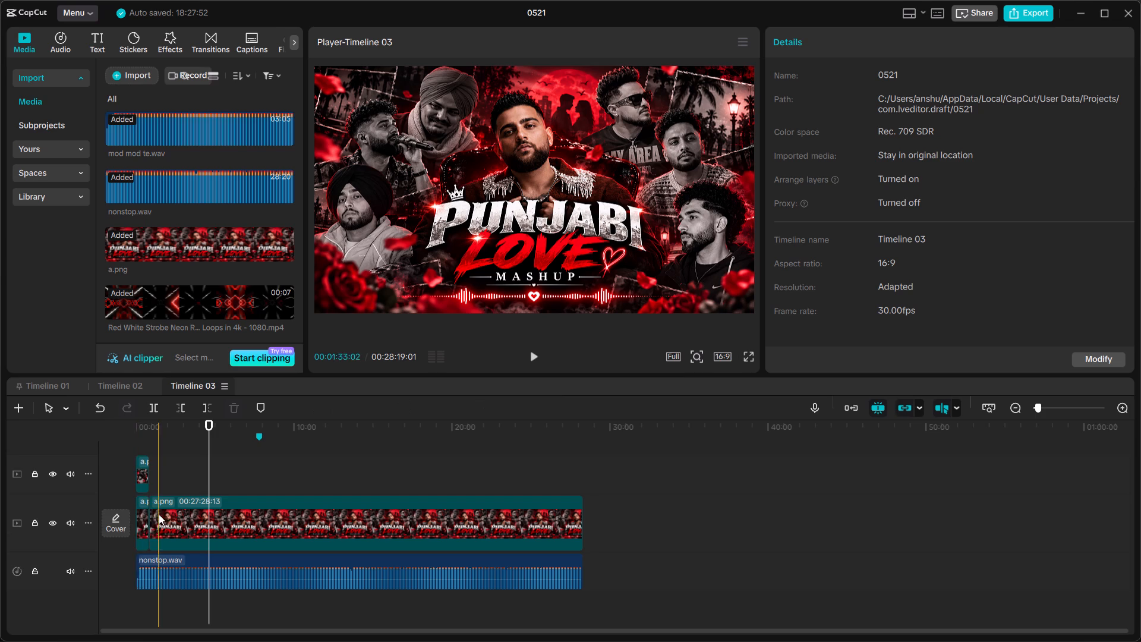
{"action": "left_click", "coordinate": [102, 408]}
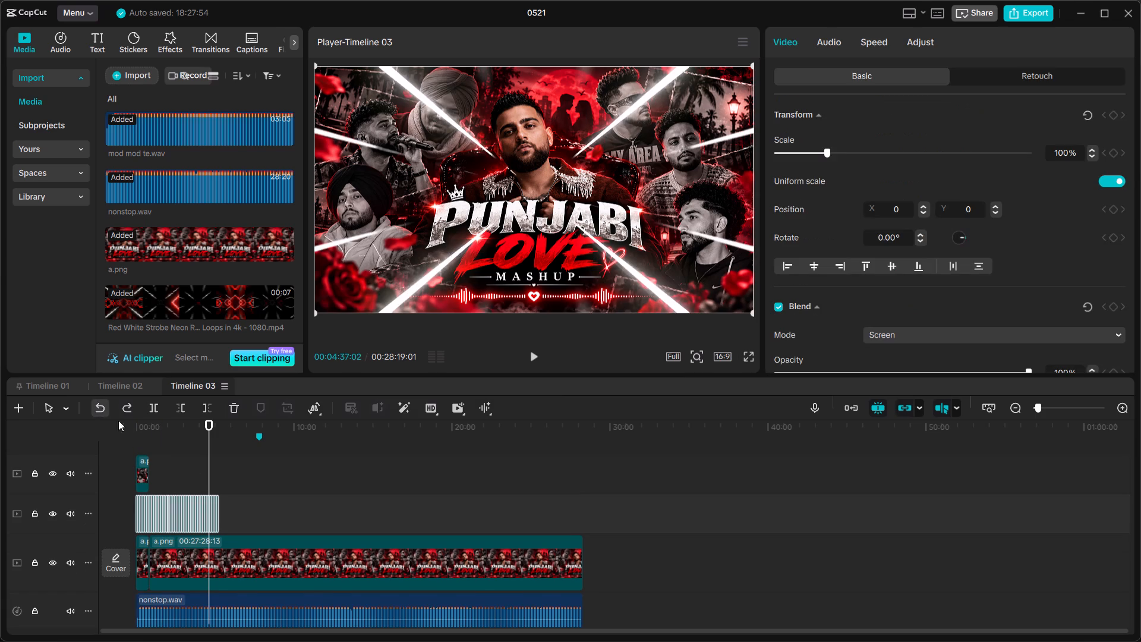
{"action": "key", "text": "ctrl+c"}
{"action": "left_click", "coordinate": [232, 501]}
{"action": "key", "text": "ctrl+v"}
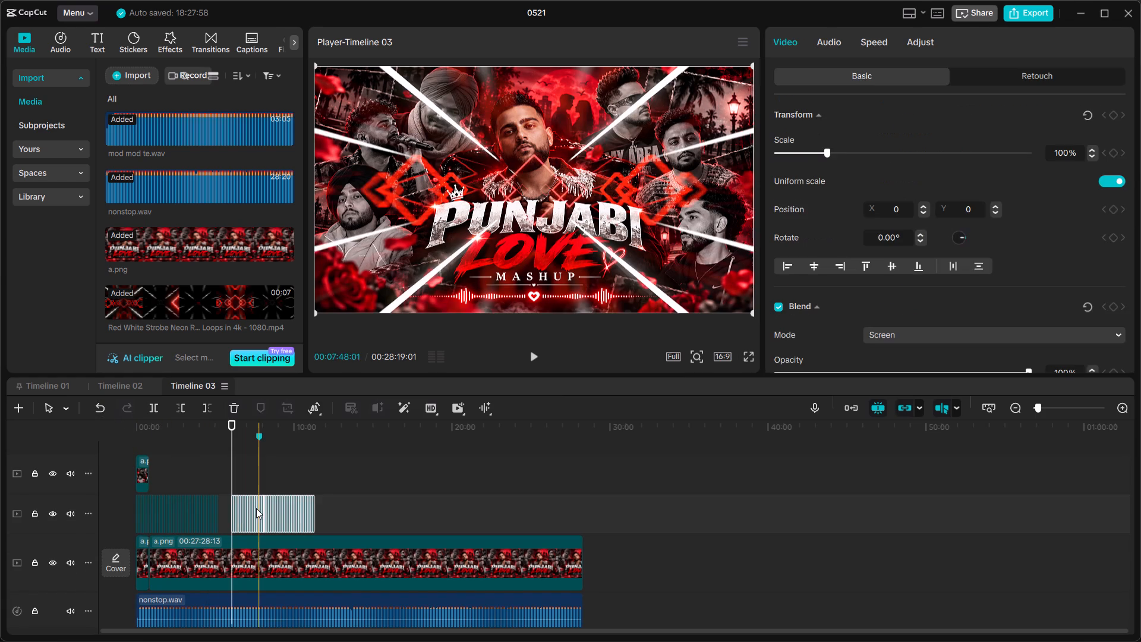
{"action": "left_click_drag", "start_coordinate": [257, 508], "coordinate": [248, 525]}
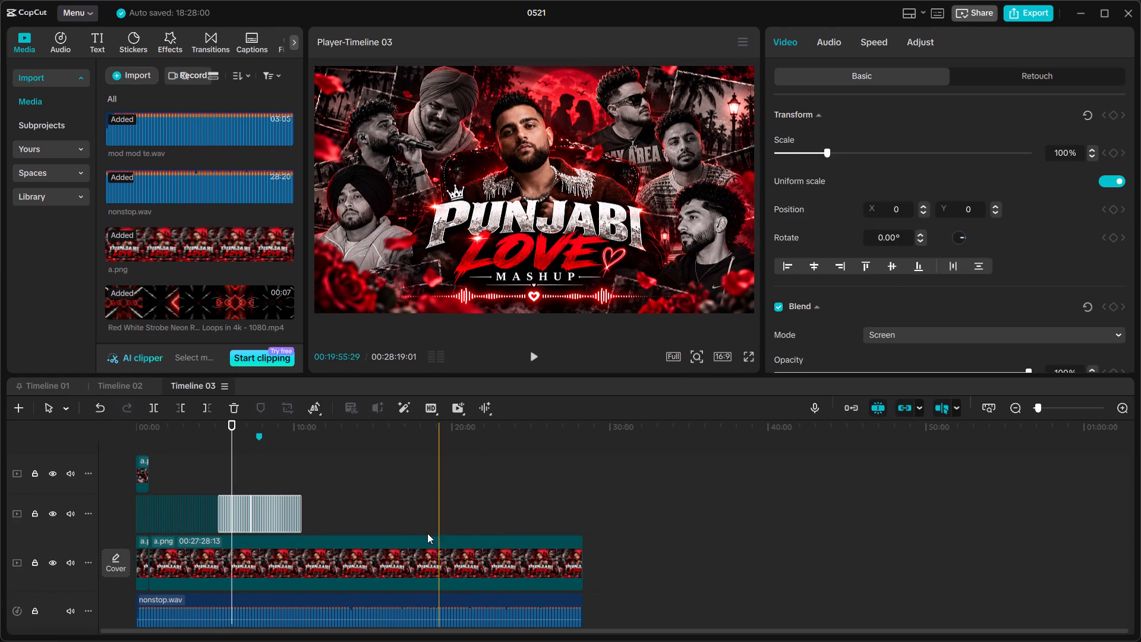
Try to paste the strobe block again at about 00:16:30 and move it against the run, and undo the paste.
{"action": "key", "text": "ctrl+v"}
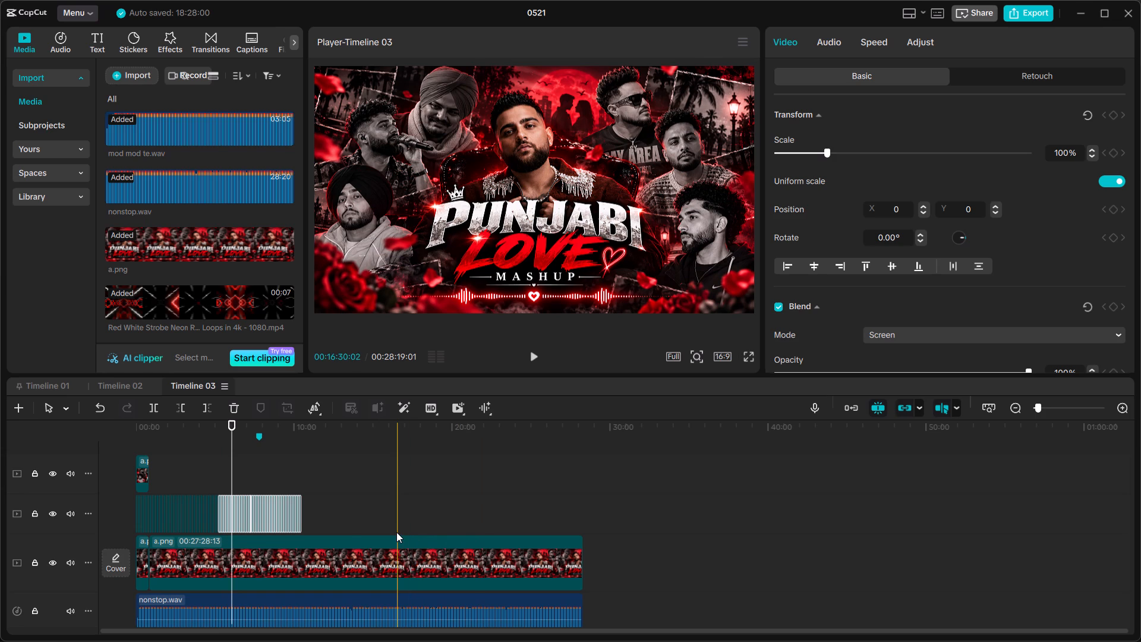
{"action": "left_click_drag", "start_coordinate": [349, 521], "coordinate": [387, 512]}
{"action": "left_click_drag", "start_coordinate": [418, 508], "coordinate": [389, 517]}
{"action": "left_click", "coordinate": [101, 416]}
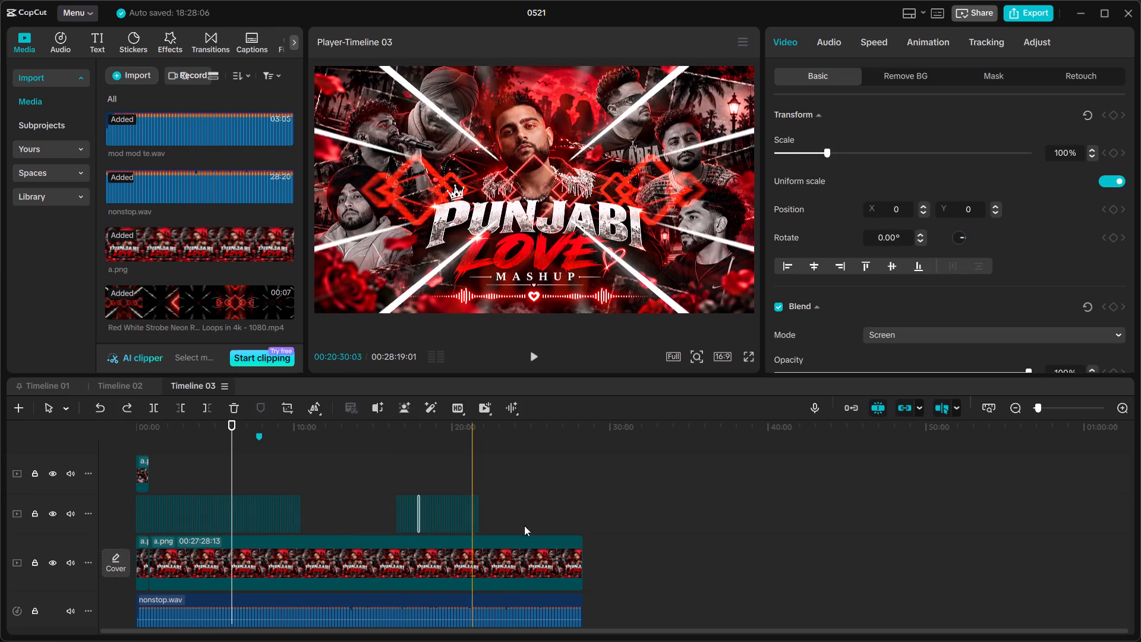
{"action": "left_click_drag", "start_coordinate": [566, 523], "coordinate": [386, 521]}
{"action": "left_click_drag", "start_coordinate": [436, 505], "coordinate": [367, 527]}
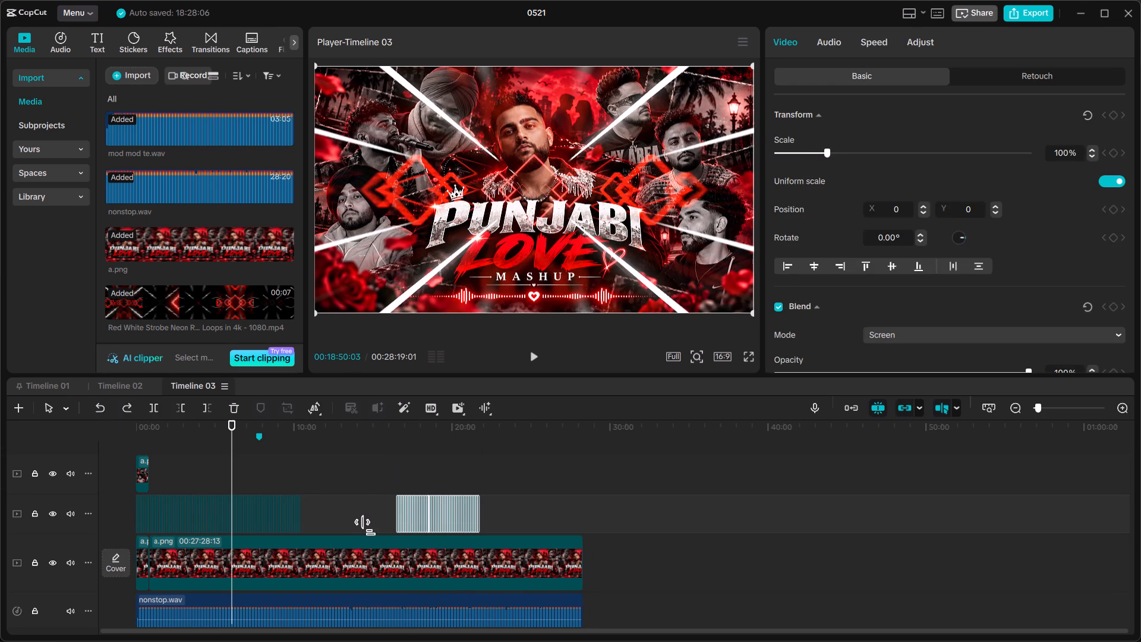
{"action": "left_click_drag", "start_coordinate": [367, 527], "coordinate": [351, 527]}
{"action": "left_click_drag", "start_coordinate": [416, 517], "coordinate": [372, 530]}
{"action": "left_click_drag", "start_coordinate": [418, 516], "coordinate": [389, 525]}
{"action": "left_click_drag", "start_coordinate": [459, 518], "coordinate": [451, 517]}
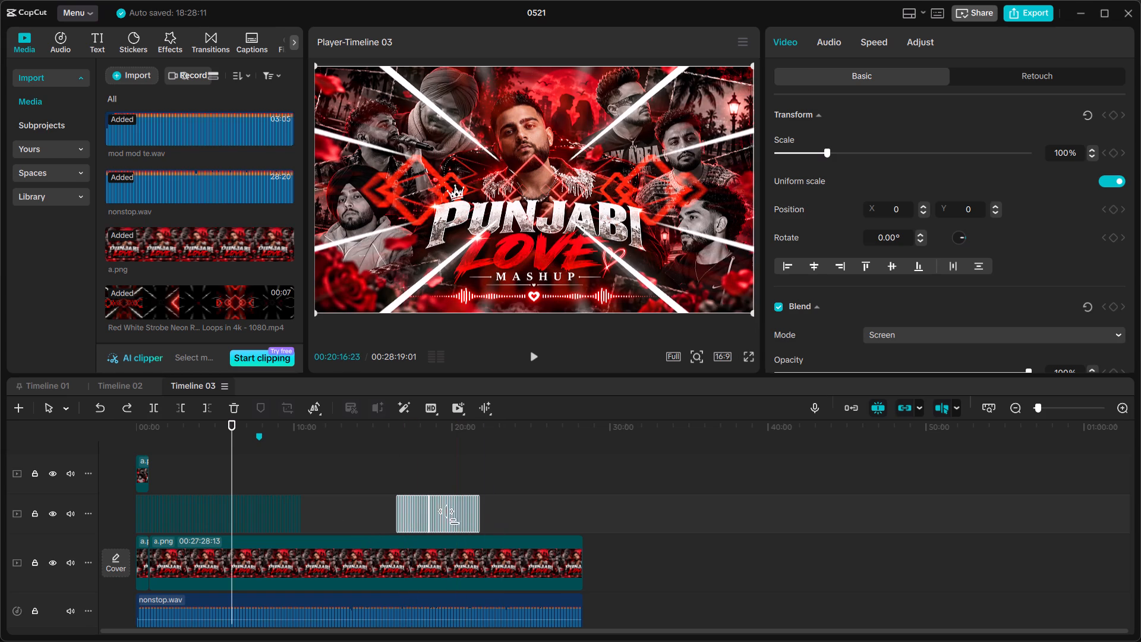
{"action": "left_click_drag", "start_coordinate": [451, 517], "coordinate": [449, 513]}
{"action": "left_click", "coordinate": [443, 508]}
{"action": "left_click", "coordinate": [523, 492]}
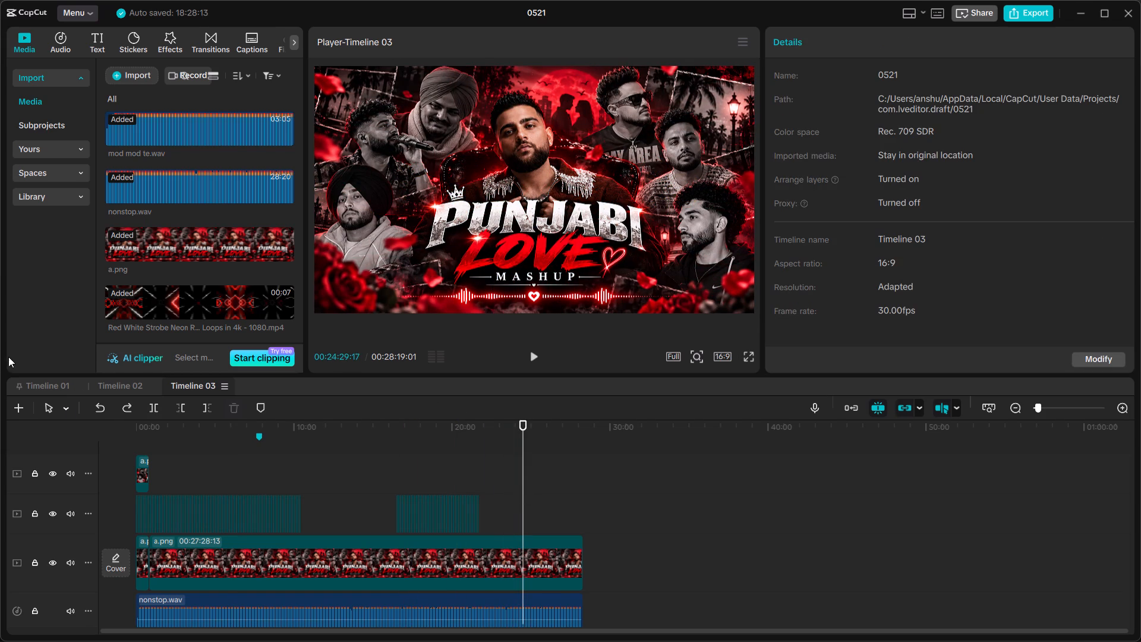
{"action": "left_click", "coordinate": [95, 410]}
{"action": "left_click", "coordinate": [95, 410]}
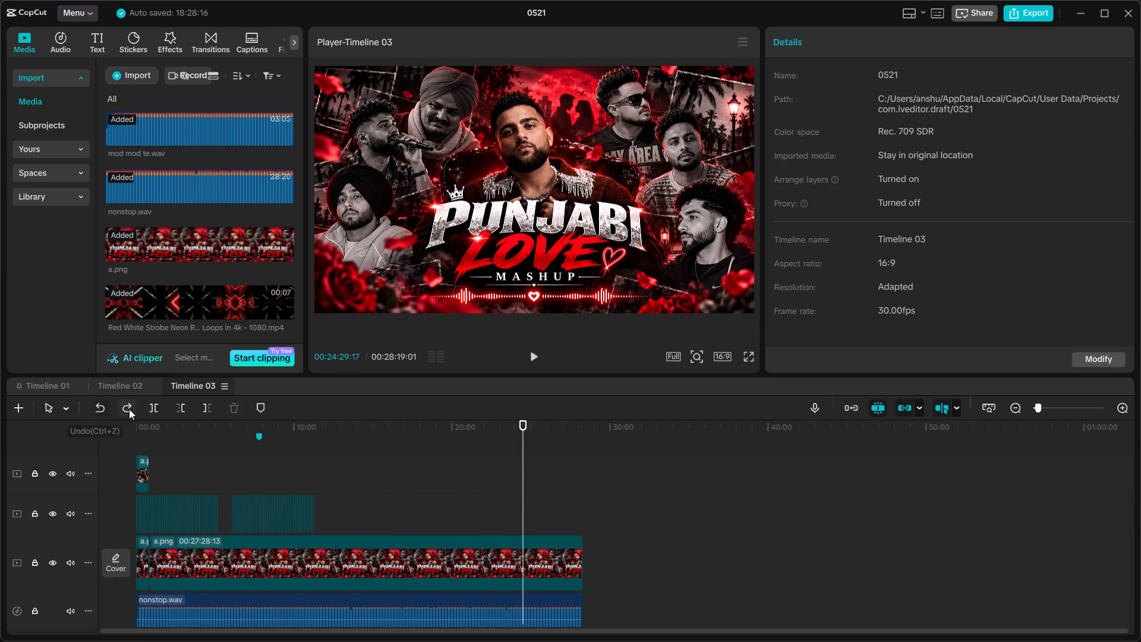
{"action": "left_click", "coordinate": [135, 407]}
Copy the whole strobe run and place two pasted copies back to back after it, extending past the end of the nonstop audio.
{"action": "left_click_drag", "start_coordinate": [324, 518], "coordinate": [105, 534]}
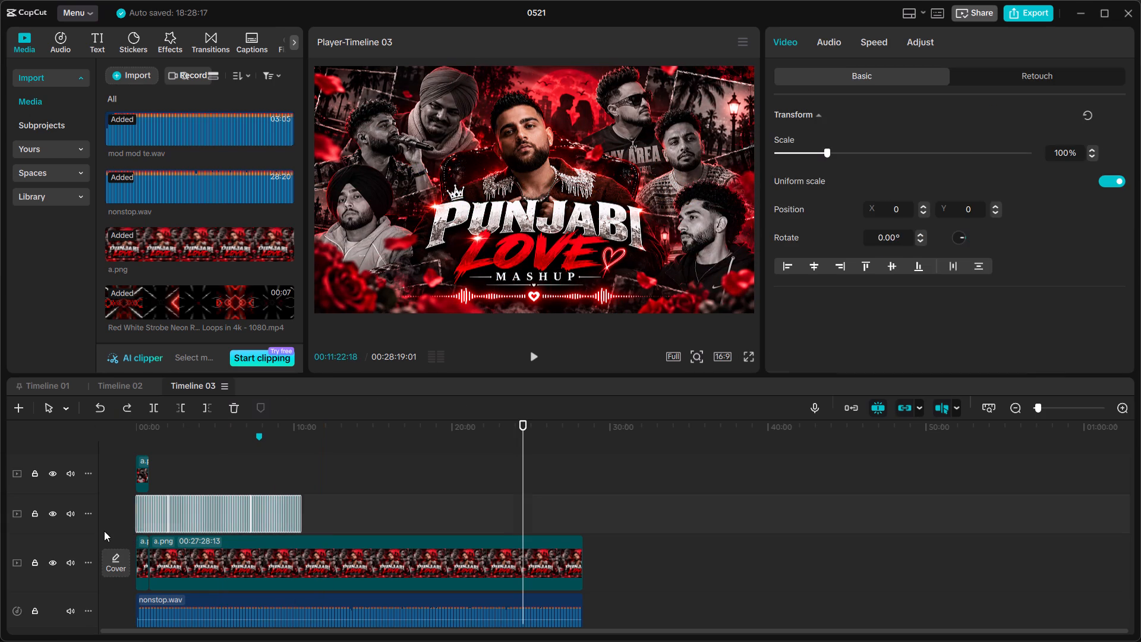
{"action": "key", "text": "ctrl+c"}
{"action": "left_click", "coordinate": [338, 515]}
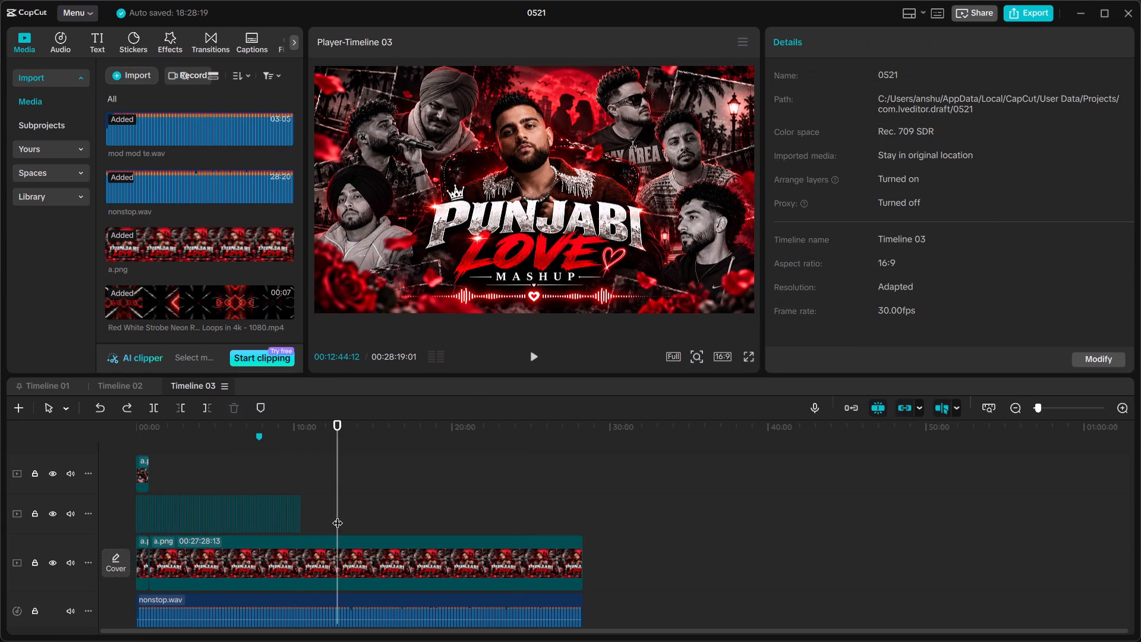
{"action": "key", "text": "ctrl+v"}
{"action": "left_click_drag", "start_coordinate": [374, 508], "coordinate": [342, 525]}
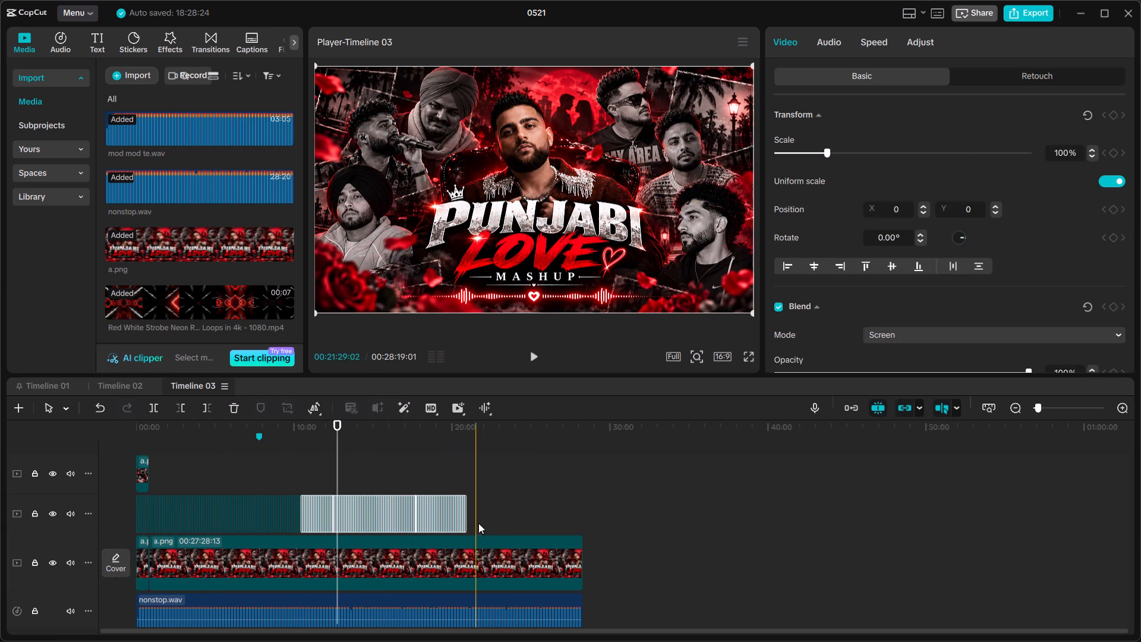
{"action": "key", "text": "ctrl+v"}
{"action": "left_click_drag", "start_coordinate": [537, 501], "coordinate": [510, 520]}
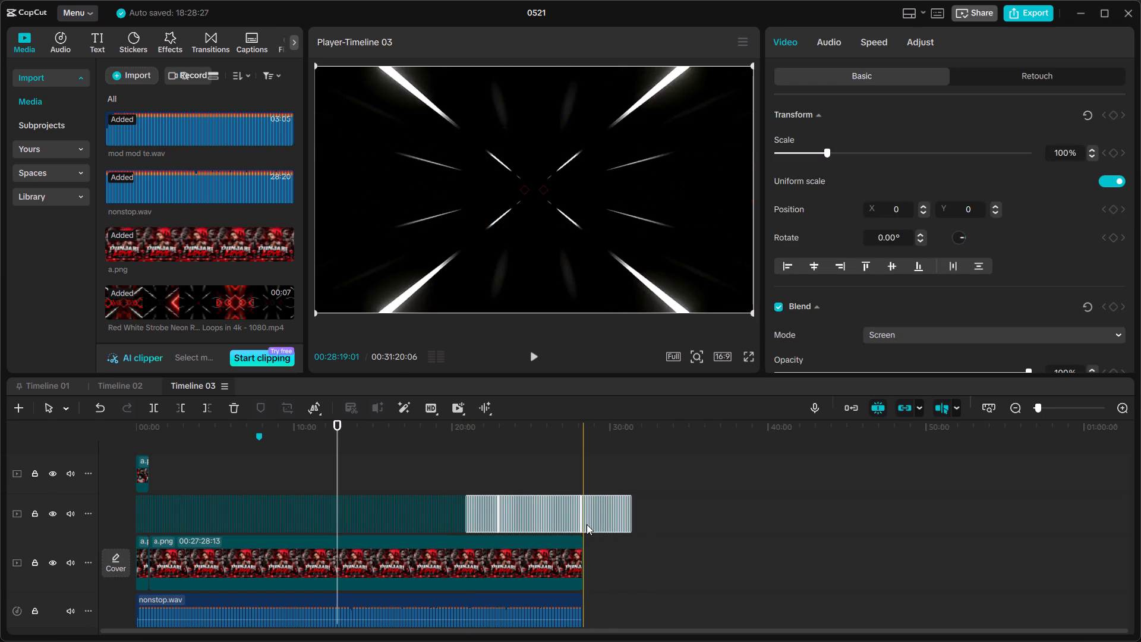
Delete the strobe clips that lie beyond the end of the thumbnail and nonstop audio at about 00:28:19.
{"action": "left_click", "coordinate": [587, 524]}
{"action": "key", "text": "ctrl+c"}
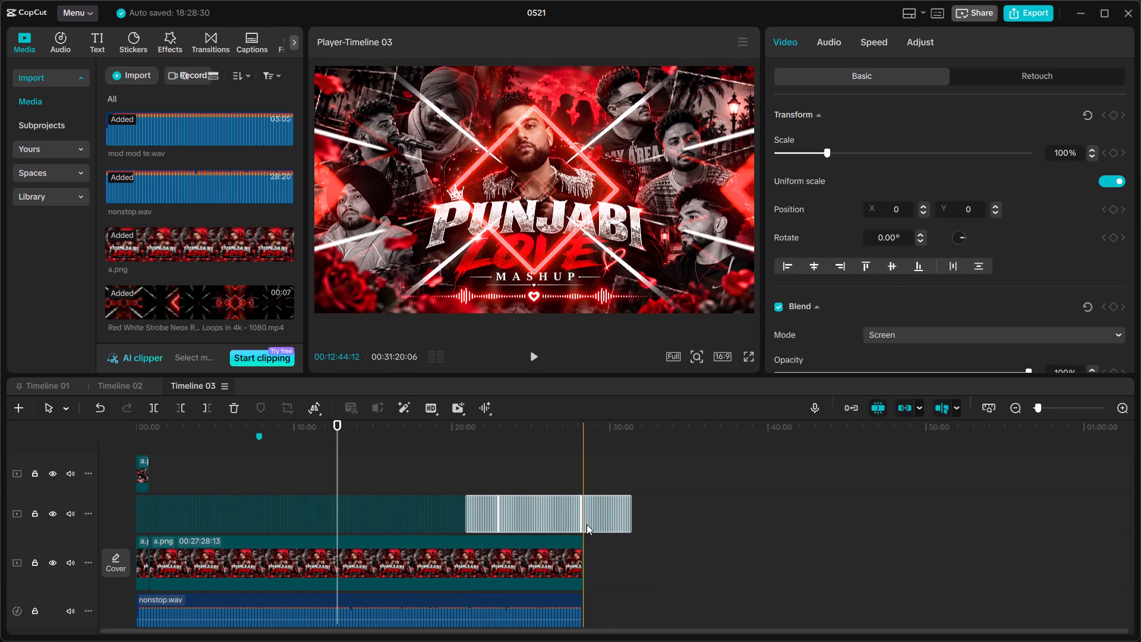
{"action": "left_click", "coordinate": [609, 553]}
{"action": "left_click_drag", "start_coordinate": [658, 512], "coordinate": [617, 520]}
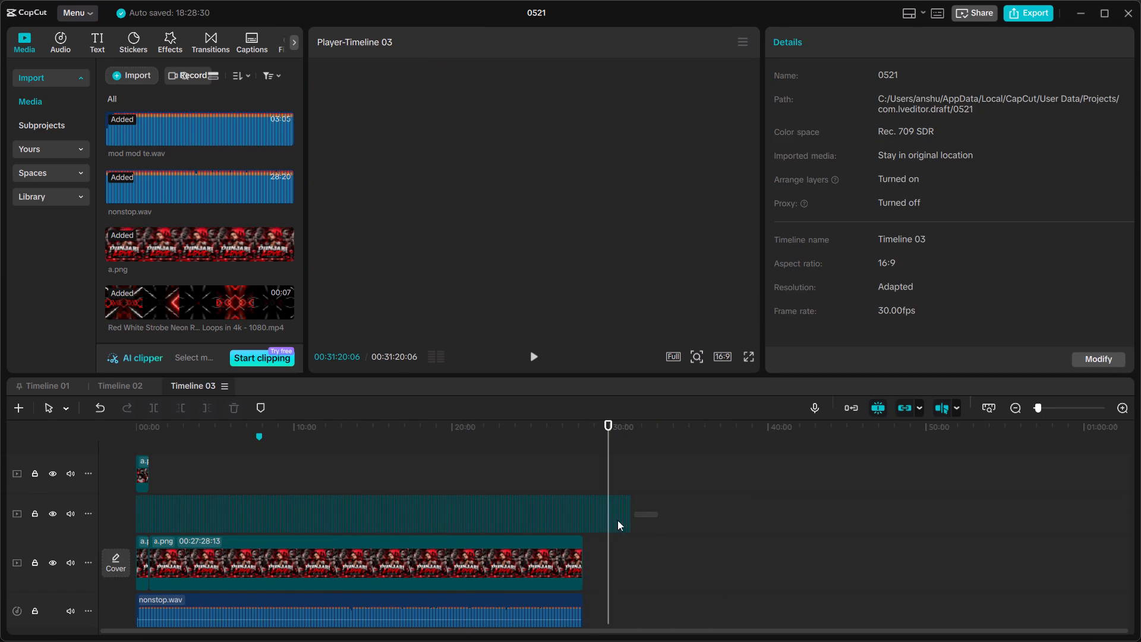
{"action": "left_click_drag", "start_coordinate": [617, 520], "coordinate": [584, 528]}
{"action": "key", "text": "Delete"}
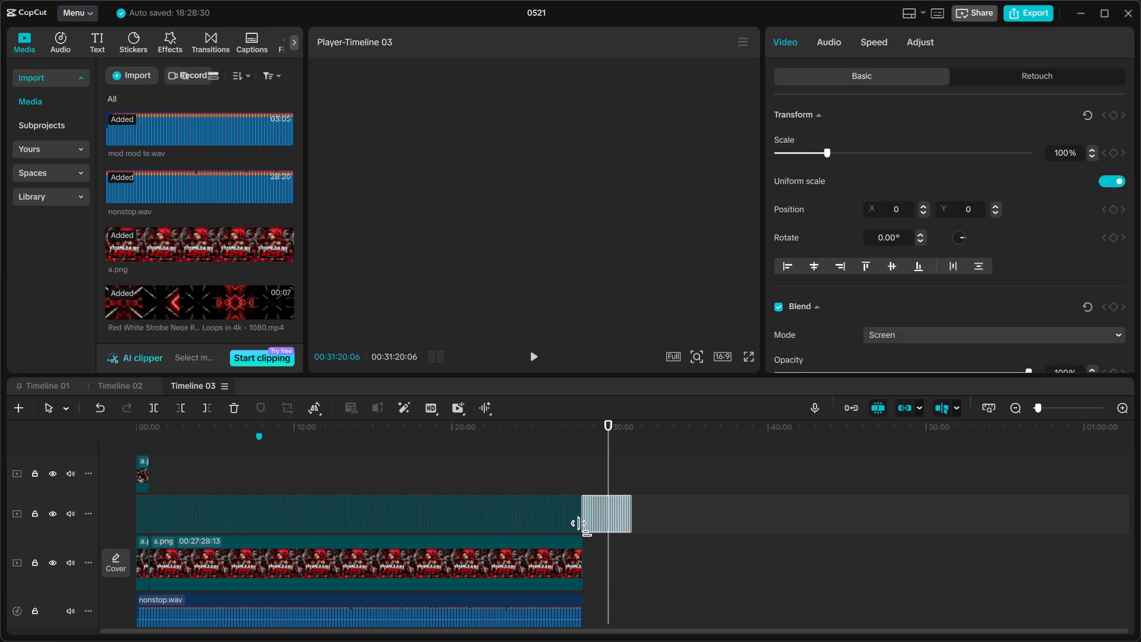
{"action": "scroll", "coordinate": [597, 546], "scroll_direction": "up", "scroll_amount": 5, "text": "ctrl"}
{"action": "scroll", "coordinate": [715, 551], "scroll_direction": "left", "scroll_amount": 1}
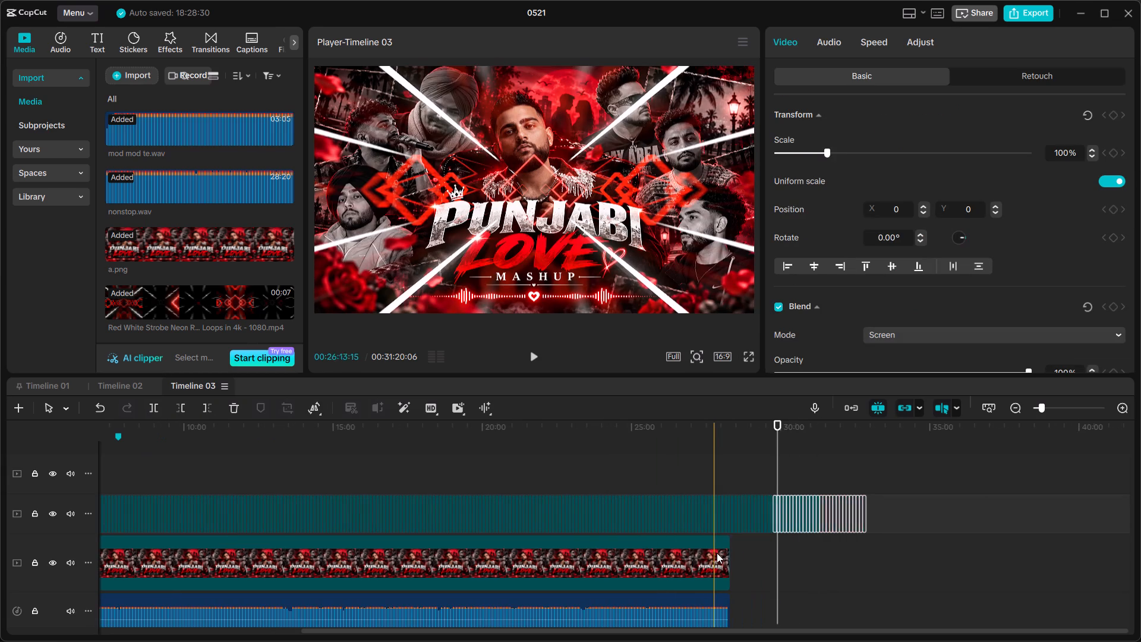
{"action": "scroll", "coordinate": [717, 553], "scroll_direction": "left", "scroll_amount": 1}
{"action": "key", "text": "Delete"}
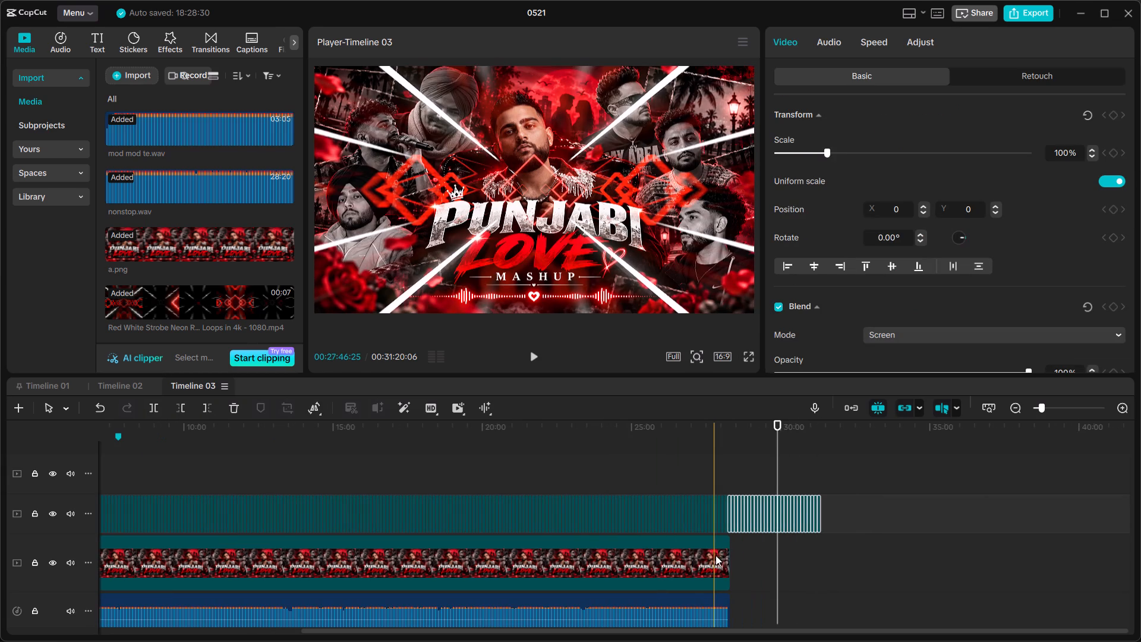
{"action": "left_click", "coordinate": [232, 407]}
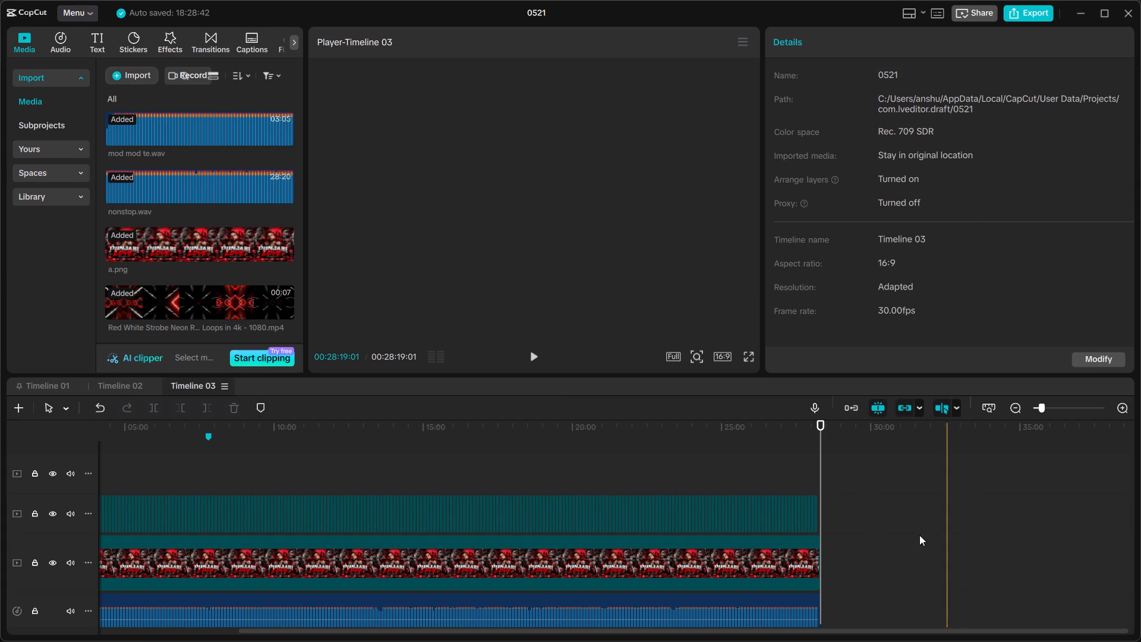
Duplicate the last strobe clip directly after the run and trim the copy to end with the thumbnail at 00:28:19:01.
{"action": "scroll", "coordinate": [856, 518], "scroll_direction": "up", "scroll_amount": 3, "text": "ctrl"}
{"action": "scroll", "coordinate": [856, 518], "scroll_direction": "right", "scroll_amount": 8}
{"action": "scroll", "coordinate": [856, 518], "scroll_direction": "up", "scroll_amount": 4, "text": "ctrl"}
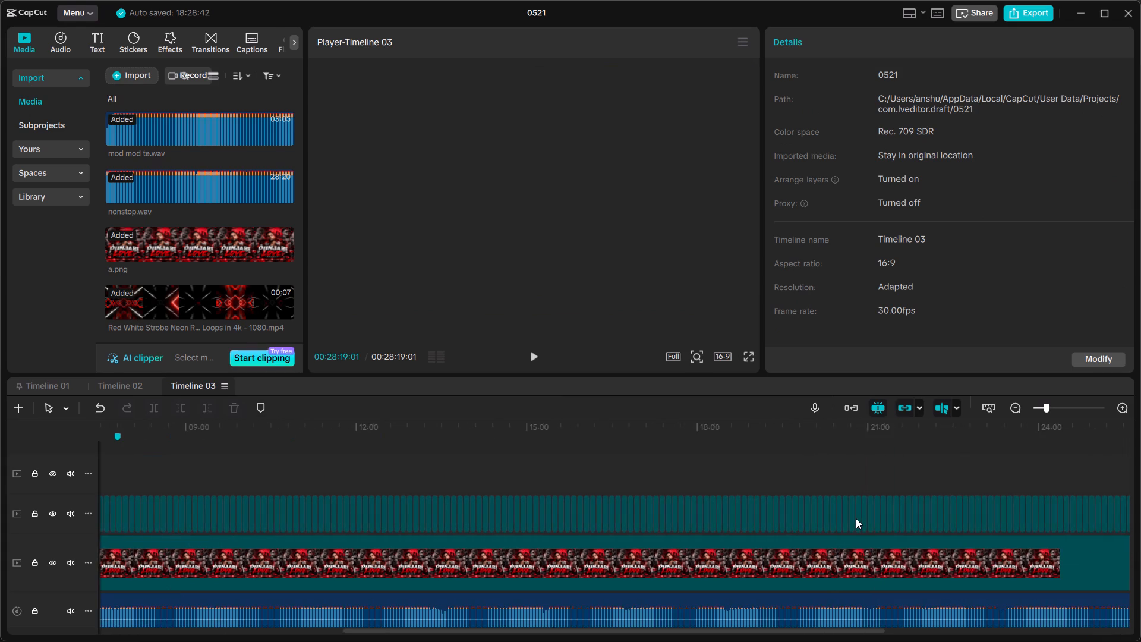
{"action": "scroll", "coordinate": [856, 518], "scroll_direction": "left", "scroll_amount": 9}
{"action": "scroll", "coordinate": [856, 518], "scroll_direction": "up", "scroll_amount": 13, "text": "ctrl"}
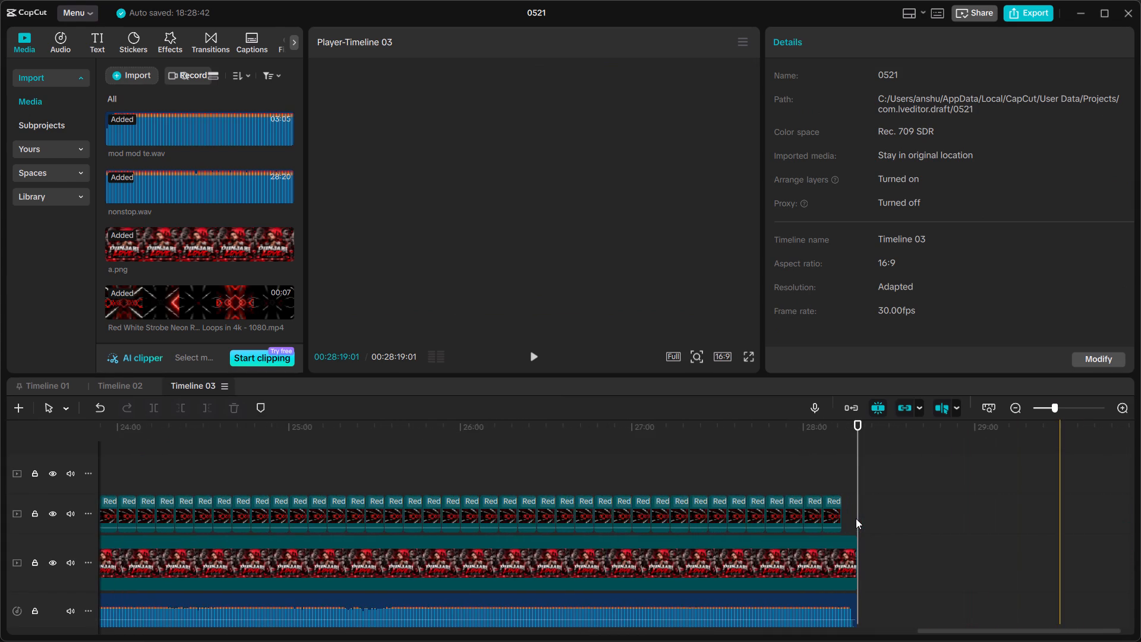
{"action": "scroll", "coordinate": [856, 518], "scroll_direction": "up", "scroll_amount": 5, "text": "ctrl"}
{"action": "left_click", "coordinate": [804, 512]}
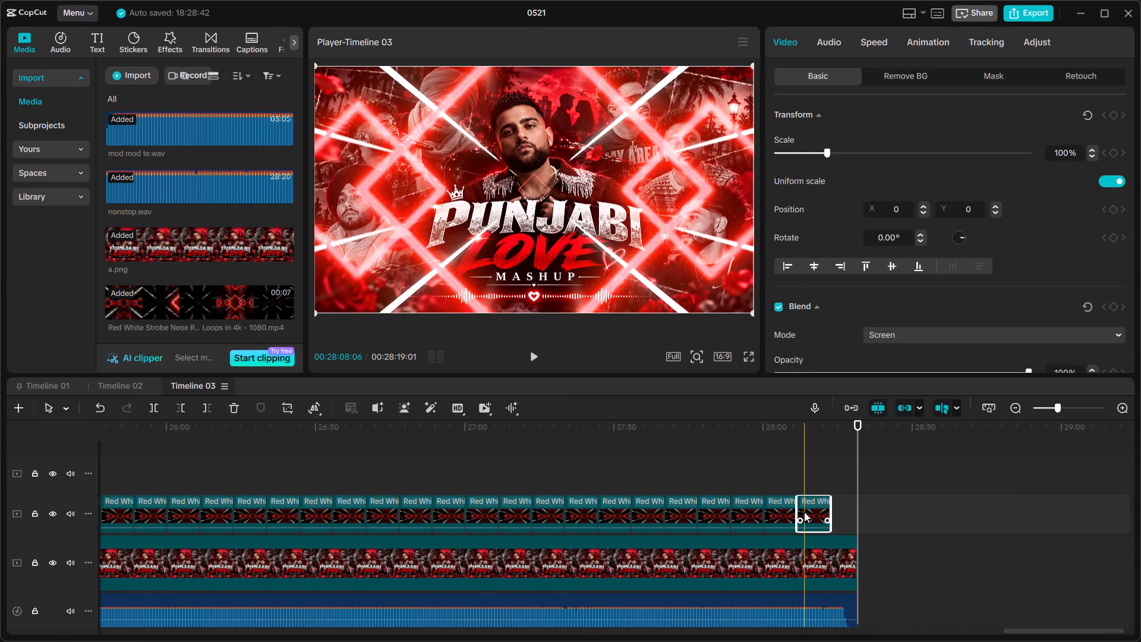
{"action": "key", "text": "ctrl+c"}
{"action": "left_click", "coordinate": [846, 506]}
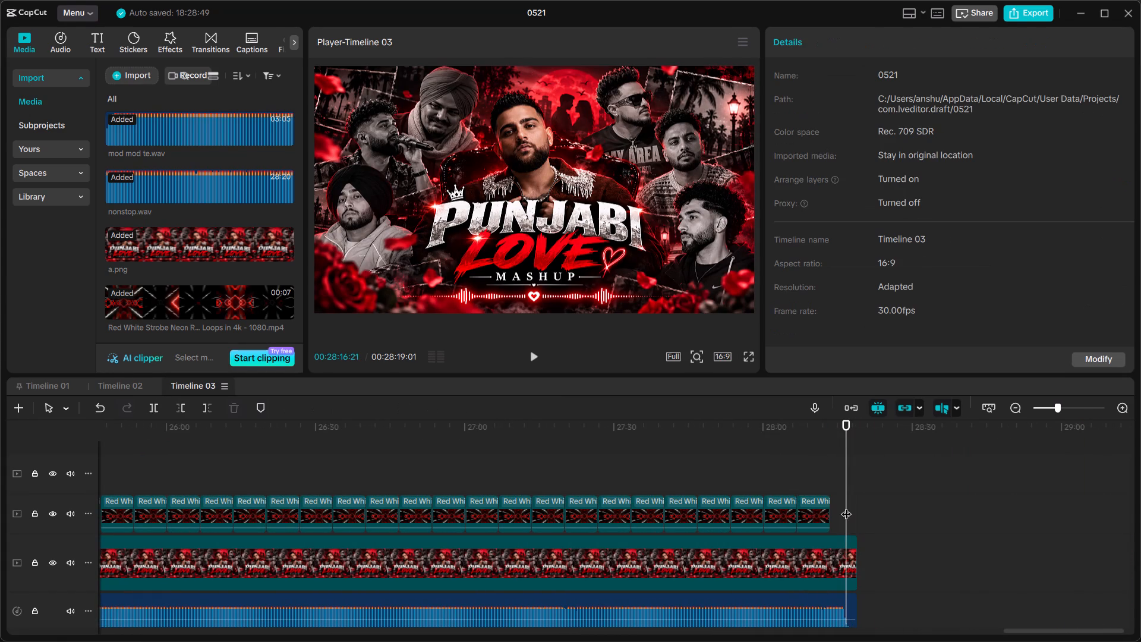
{"action": "key", "text": "ctrl+v"}
{"action": "left_click_drag", "start_coordinate": [861, 509], "coordinate": [852, 511]}
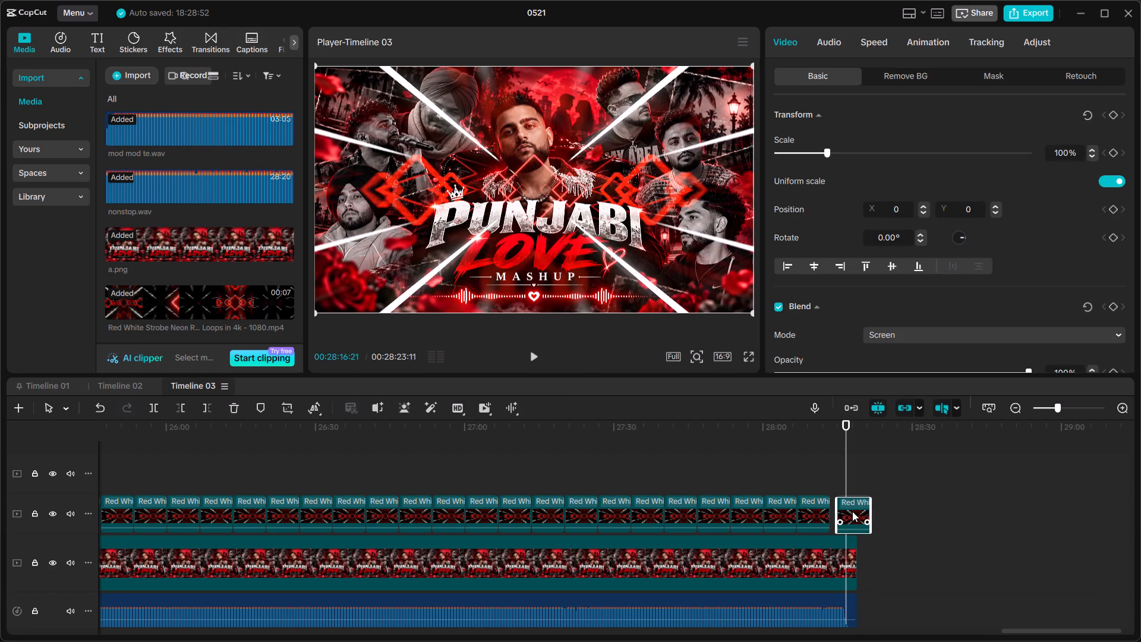
{"action": "left_click_drag", "start_coordinate": [852, 511], "coordinate": [847, 511]}
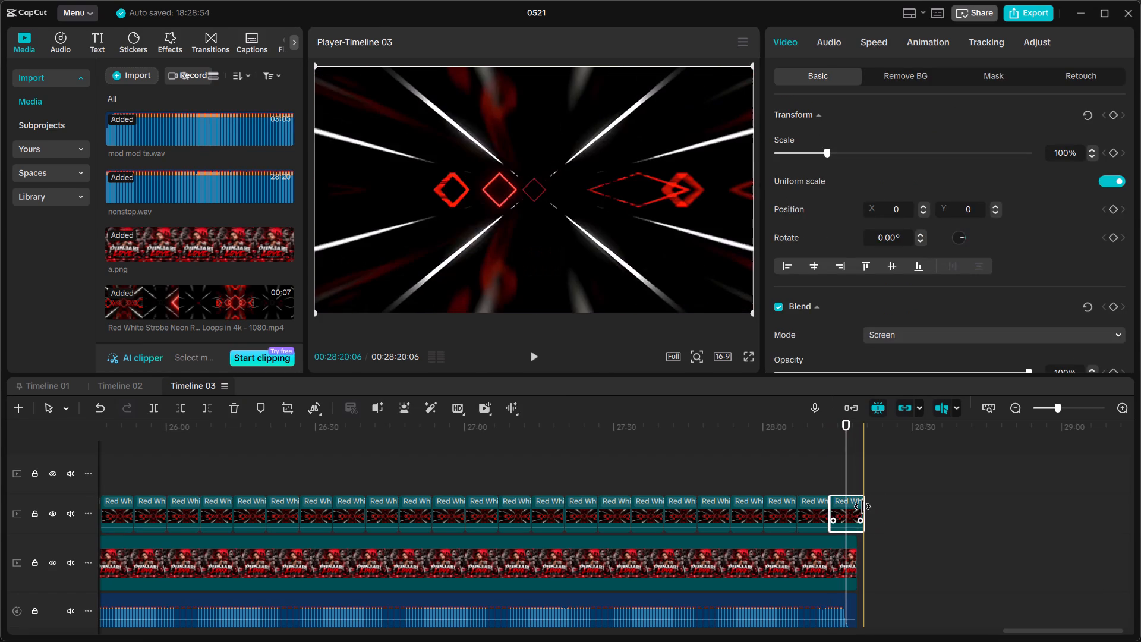
{"action": "left_click_drag", "start_coordinate": [862, 506], "coordinate": [857, 511]}
Play back the final seconds of the timeline several times to check how the strobes and audio end.
{"action": "scroll", "coordinate": [855, 511], "scroll_direction": "down", "scroll_amount": 6}
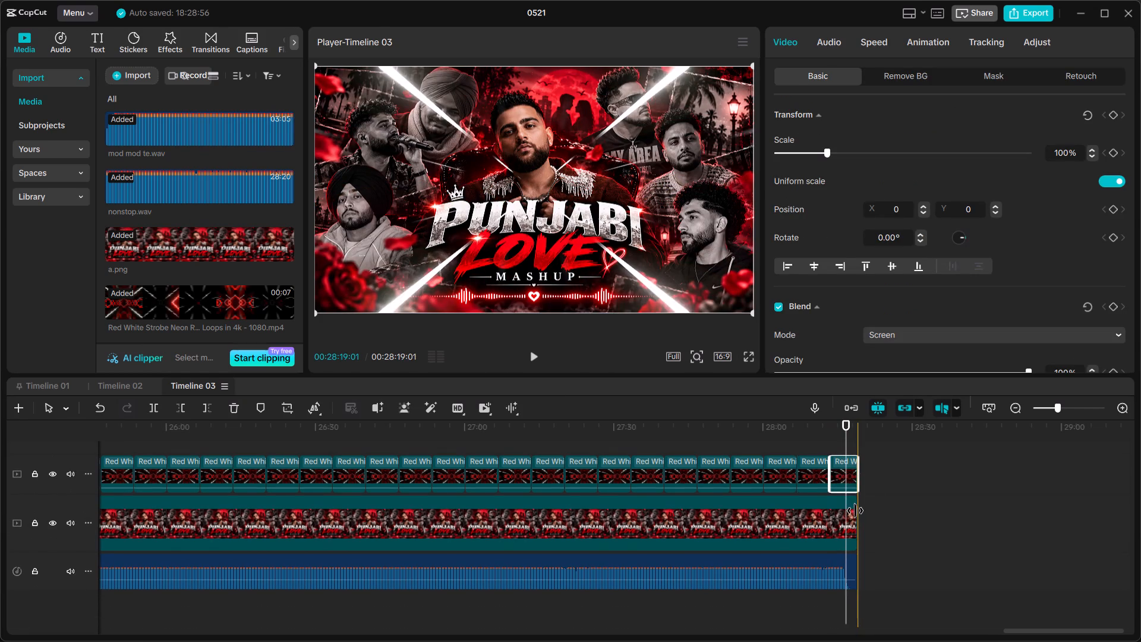
{"action": "scroll", "coordinate": [842, 448], "scroll_direction": "down", "scroll_amount": 5, "text": "ctrl"}
{"action": "key", "text": "space"}
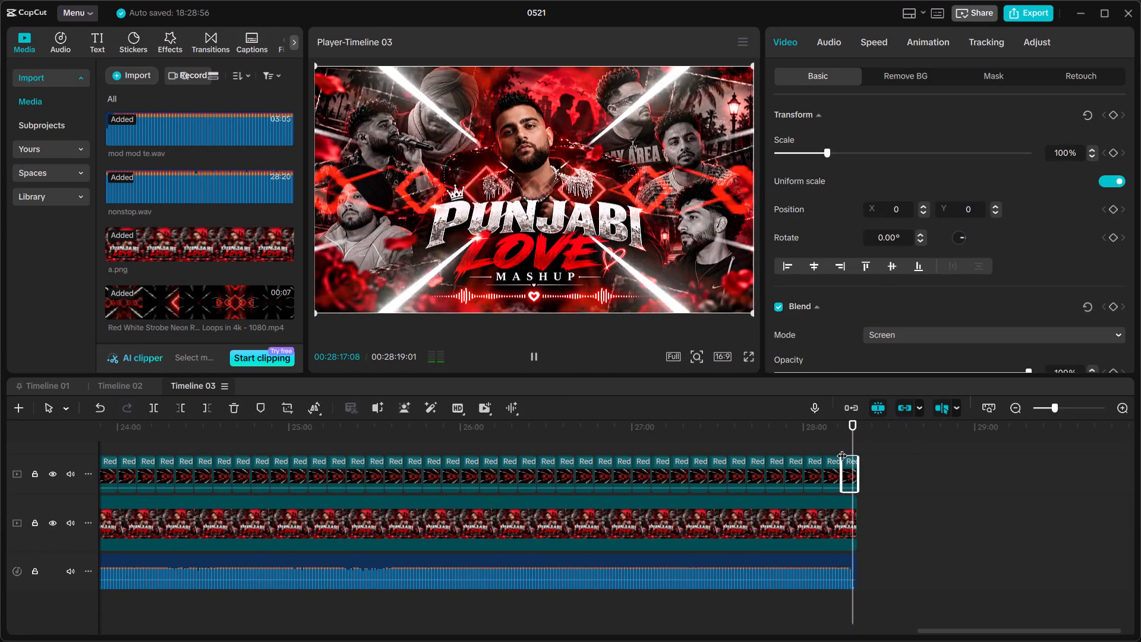
{"action": "key", "text": "space"}
{"action": "left_click", "coordinate": [834, 449]}
{"action": "key", "text": "space"}
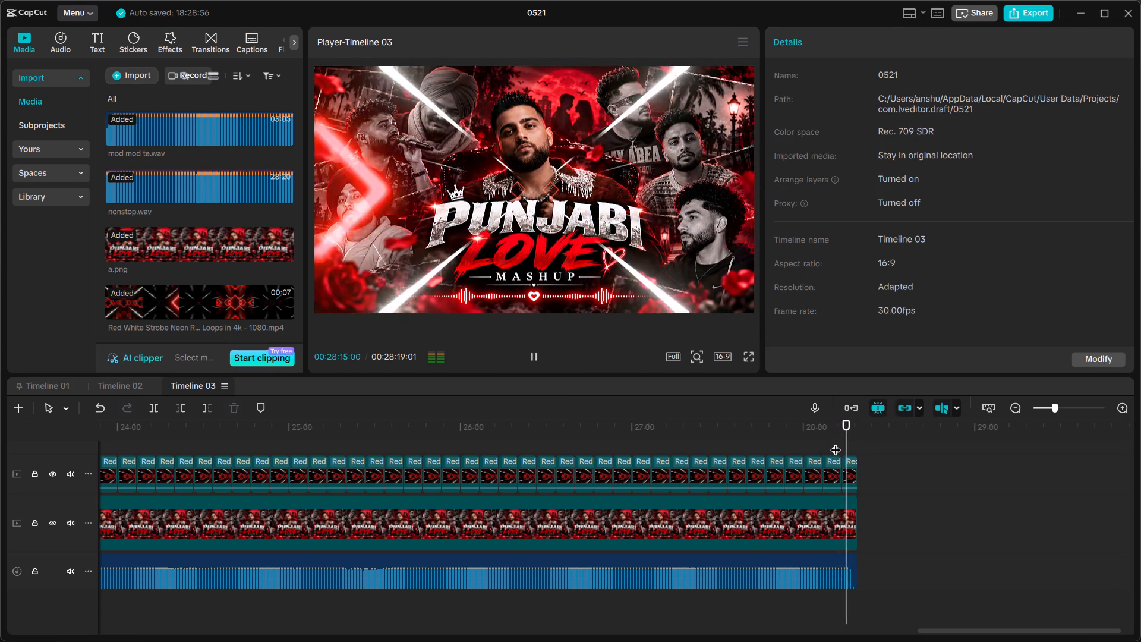
{"action": "key", "text": "space"}
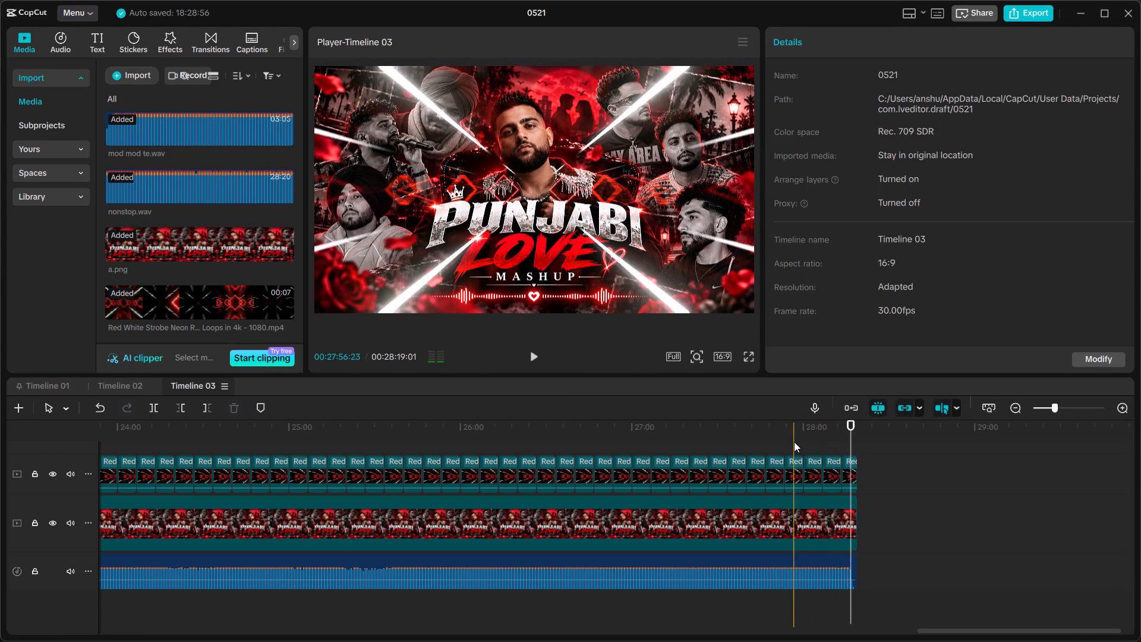
{"action": "left_click", "coordinate": [794, 442]}
{"action": "key", "text": "space"}
{"action": "left_click_drag", "start_coordinate": [794, 442], "coordinate": [814, 442]}
{"action": "key", "text": "space"}
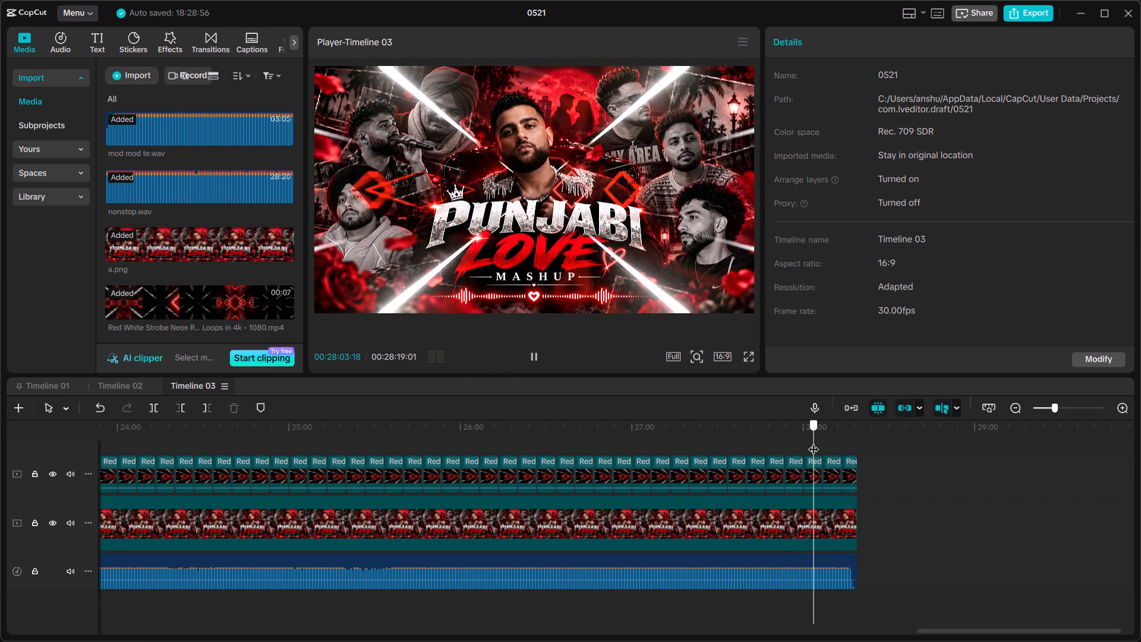
{"action": "key", "text": "space"}
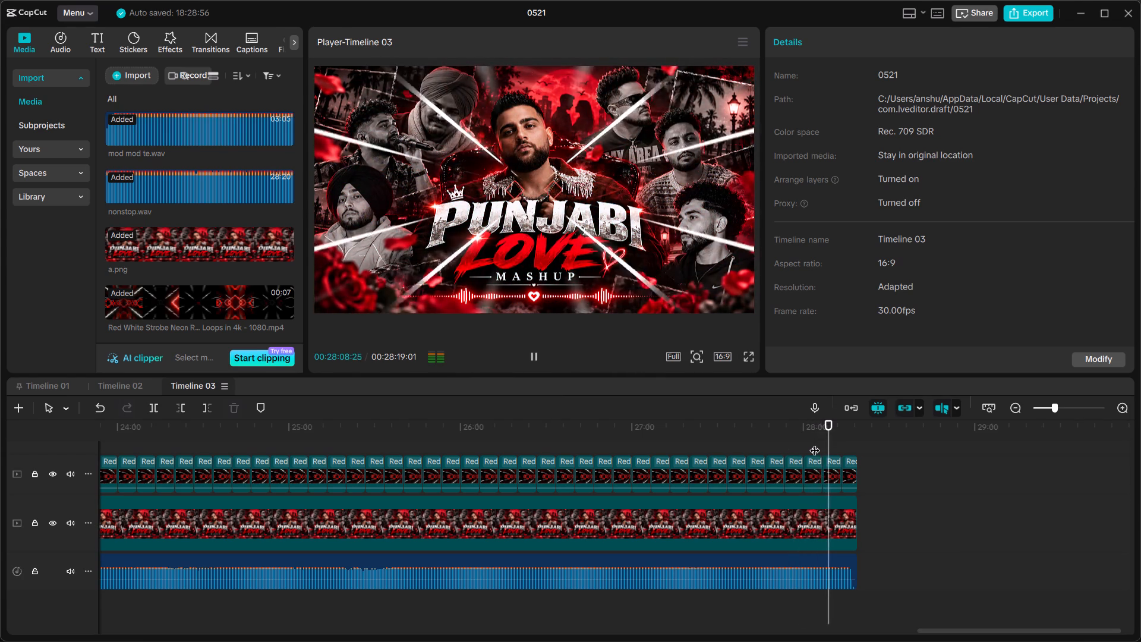
{"action": "left_click", "coordinate": [815, 443]}
{"action": "key", "text": "space"}
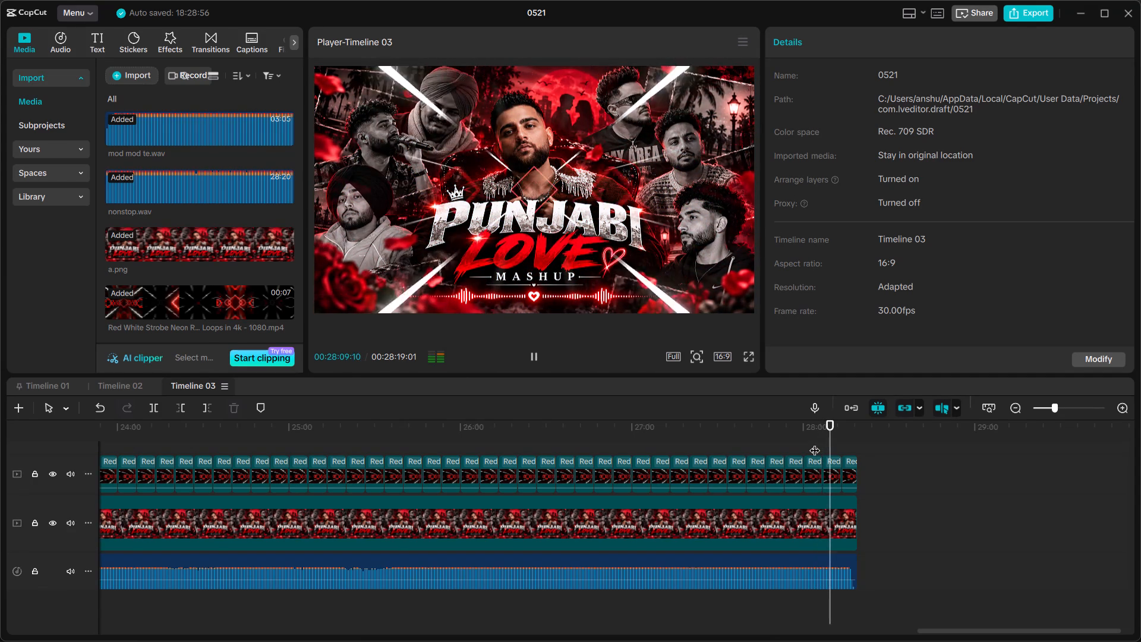
{"action": "key", "text": "space"}
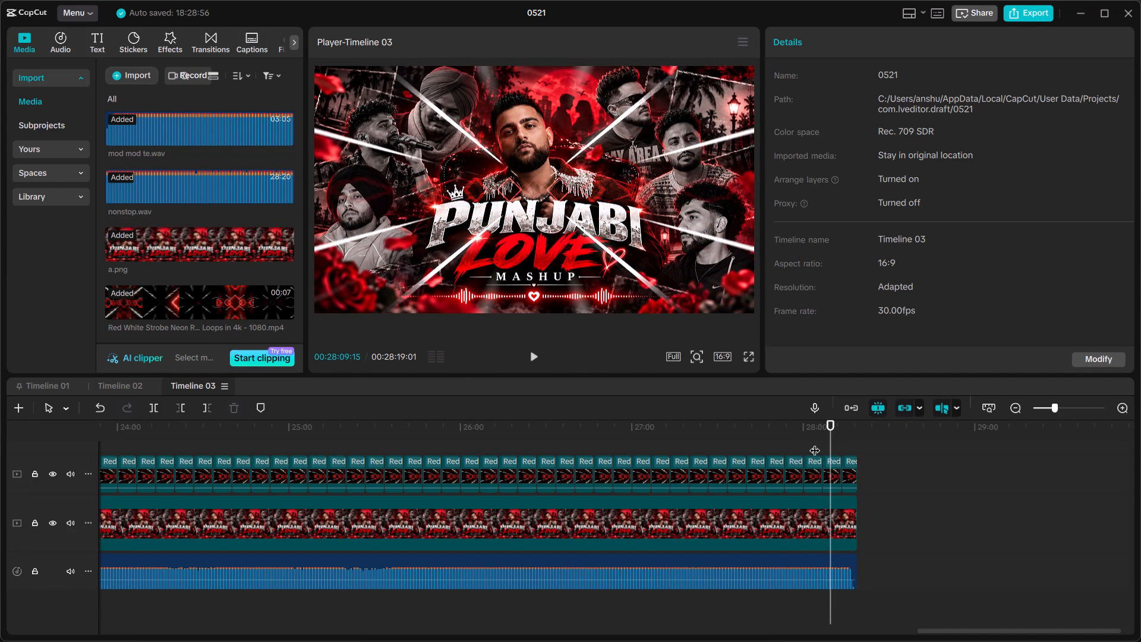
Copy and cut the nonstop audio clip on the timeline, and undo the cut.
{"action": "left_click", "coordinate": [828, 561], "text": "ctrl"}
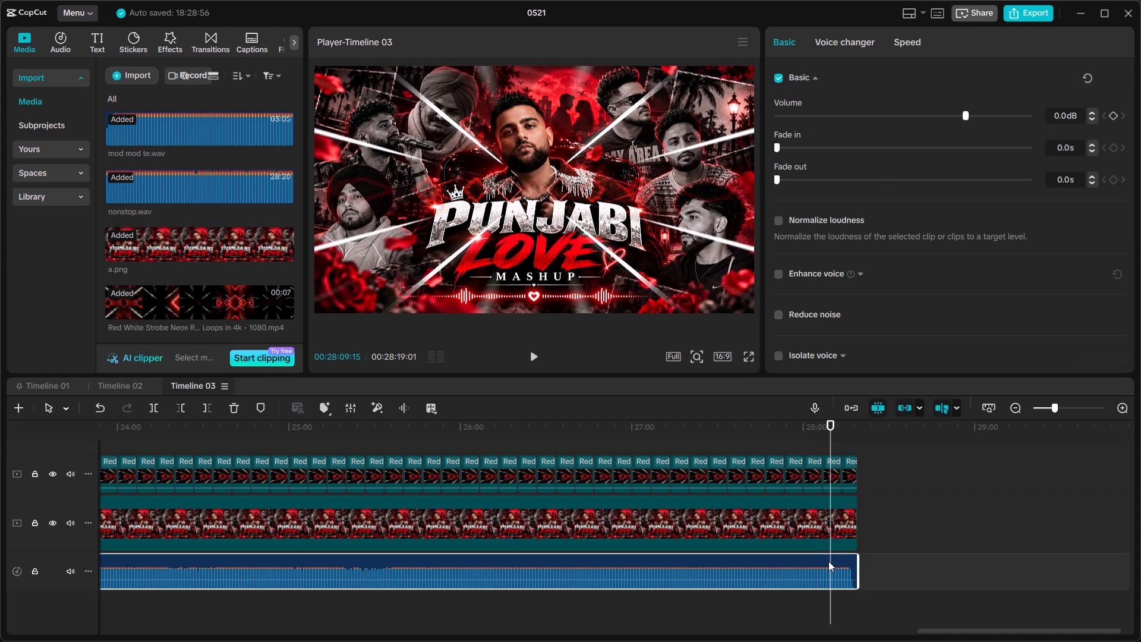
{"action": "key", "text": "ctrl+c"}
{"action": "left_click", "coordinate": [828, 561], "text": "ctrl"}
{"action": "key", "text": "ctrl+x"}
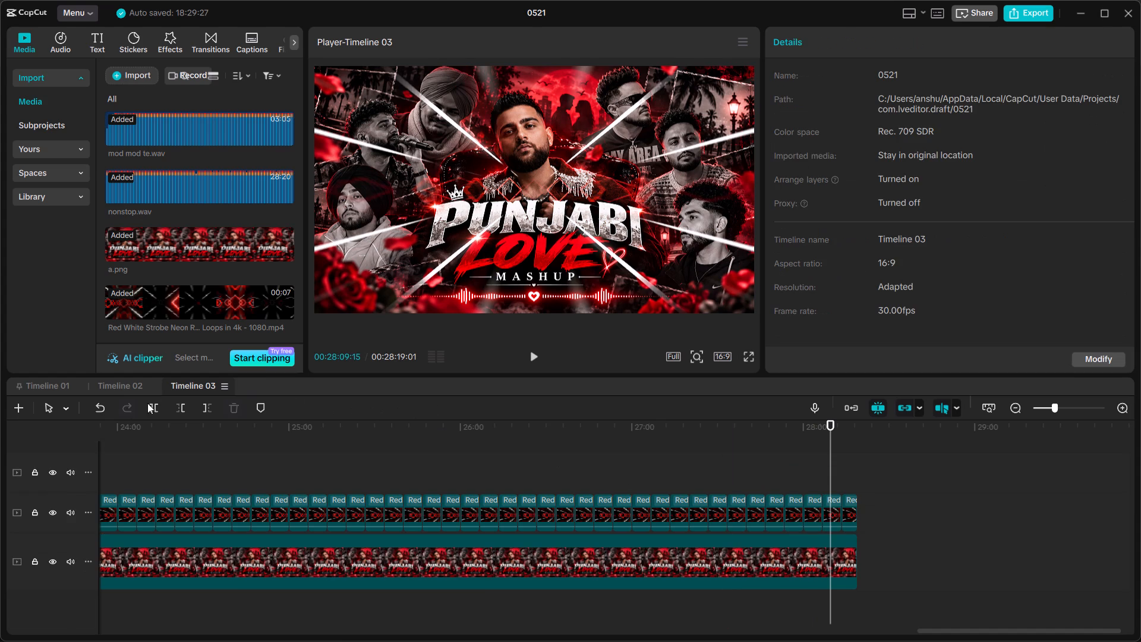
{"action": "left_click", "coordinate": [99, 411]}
Play through the end of the nonstop audio and add a timeline marker at about 00:28:16.
{"action": "scroll", "coordinate": [732, 540], "scroll_direction": "left", "scroll_amount": 5}
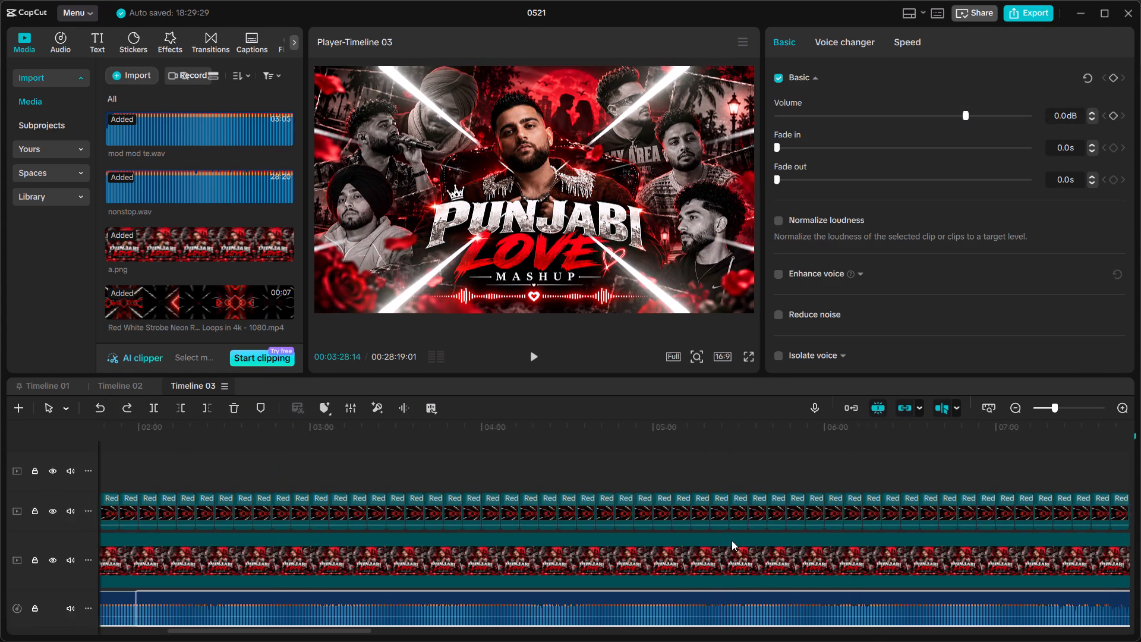
{"action": "scroll", "coordinate": [732, 540], "scroll_direction": "left", "scroll_amount": 1}
{"action": "scroll", "coordinate": [732, 540], "scroll_direction": "down", "scroll_amount": 5}
{"action": "scroll", "coordinate": [732, 540], "scroll_direction": "down", "scroll_amount": 4, "text": "ctrl"}
{"action": "scroll", "coordinate": [773, 540], "scroll_direction": "down", "scroll_amount": 3}
{"action": "scroll", "coordinate": [777, 540], "scroll_direction": "left", "scroll_amount": 1}
{"action": "scroll", "coordinate": [777, 540], "scroll_direction": "down", "scroll_amount": 1, "text": "ctrl"}
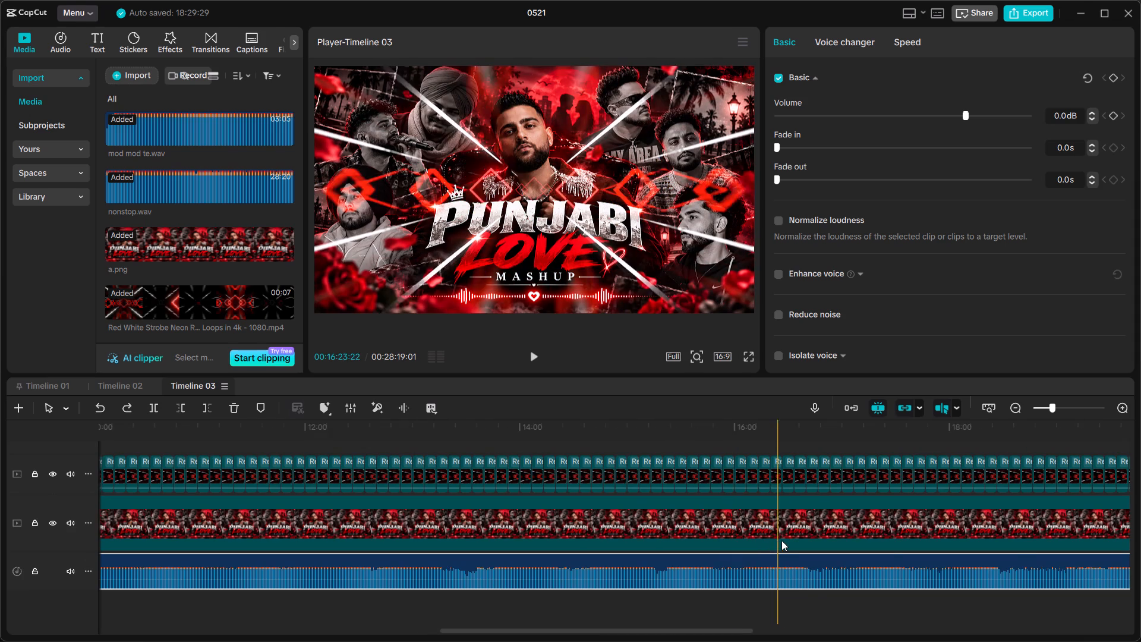
{"action": "scroll", "coordinate": [816, 547], "scroll_direction": "left", "scroll_amount": 3}
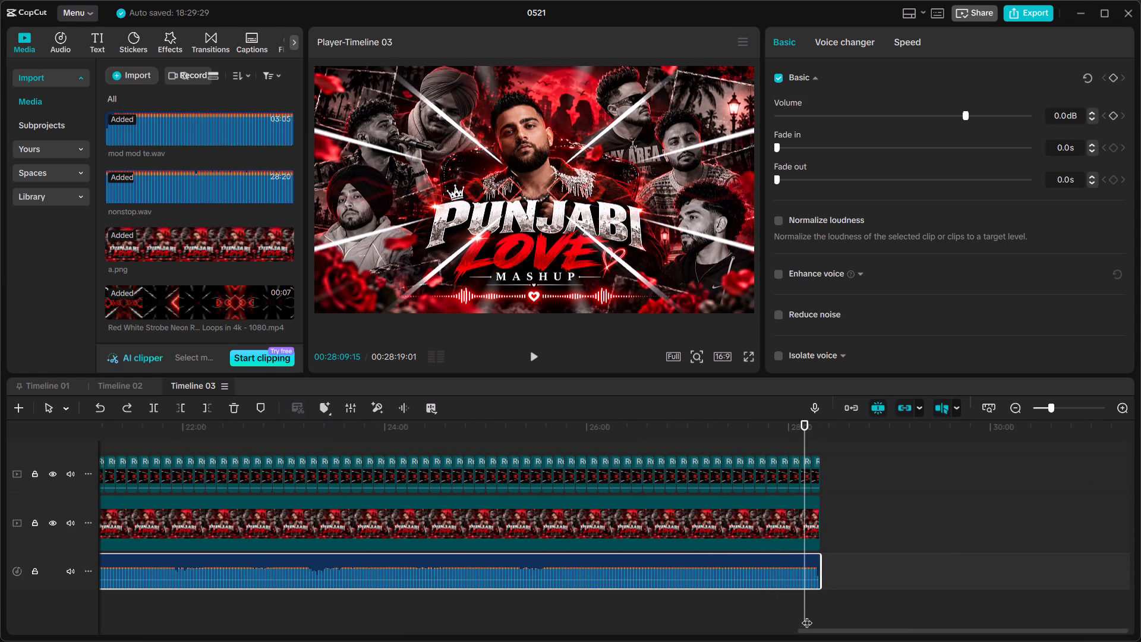
{"action": "left_click", "coordinate": [804, 606]}
{"action": "key", "text": "space"}
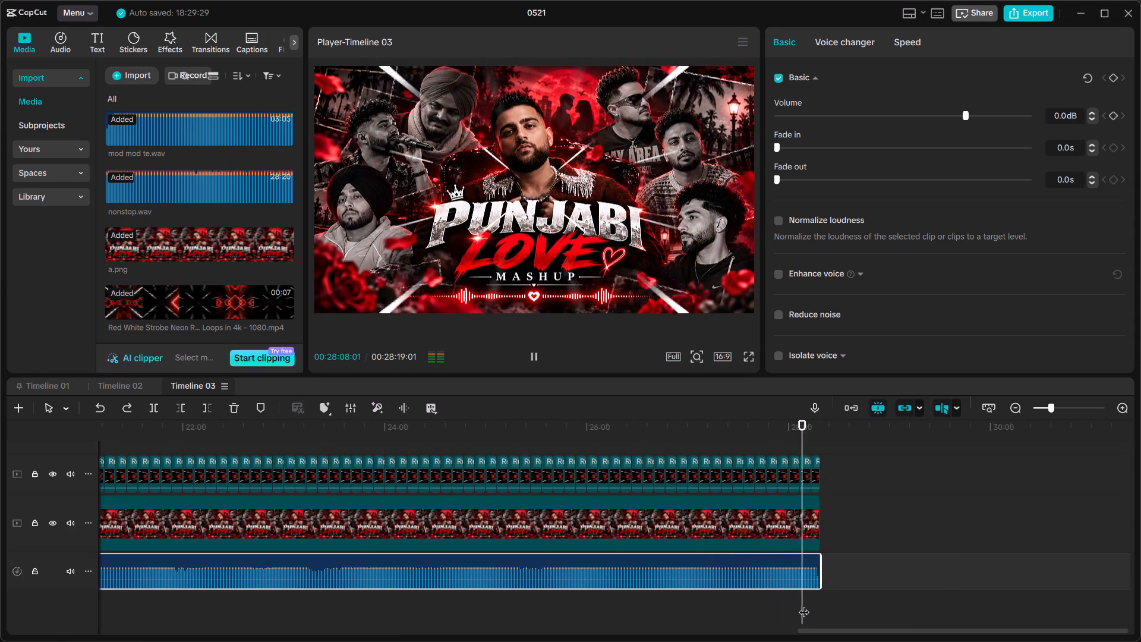
{"action": "left_click", "coordinate": [791, 603]}
{"action": "key", "text": "space"}
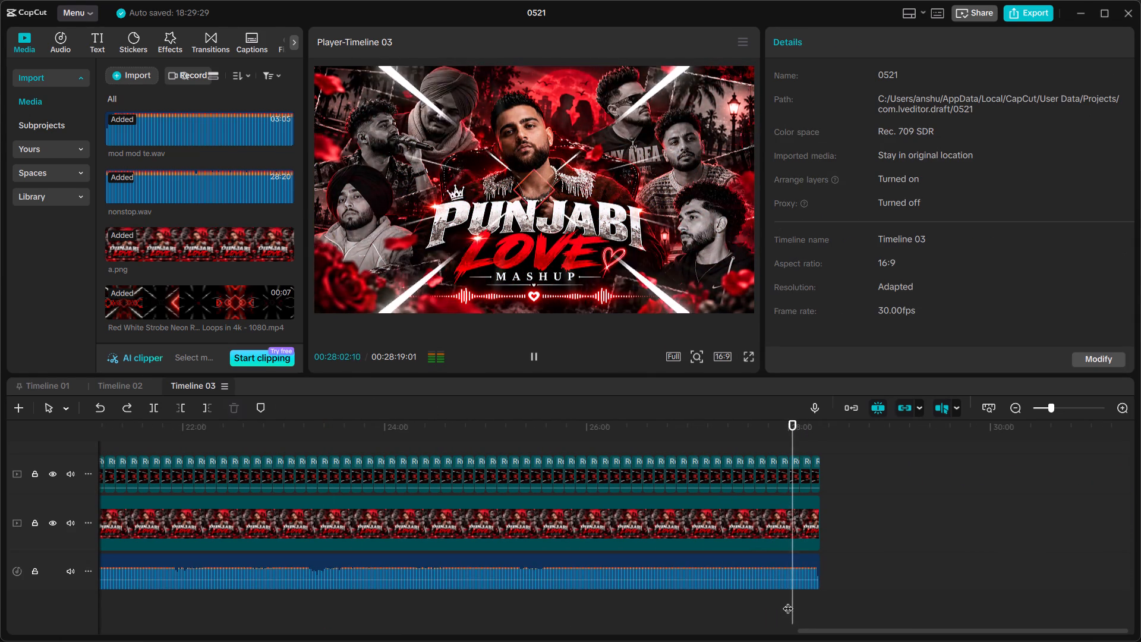
{"action": "left_click", "coordinate": [774, 602]}
{"action": "key", "text": "space"}
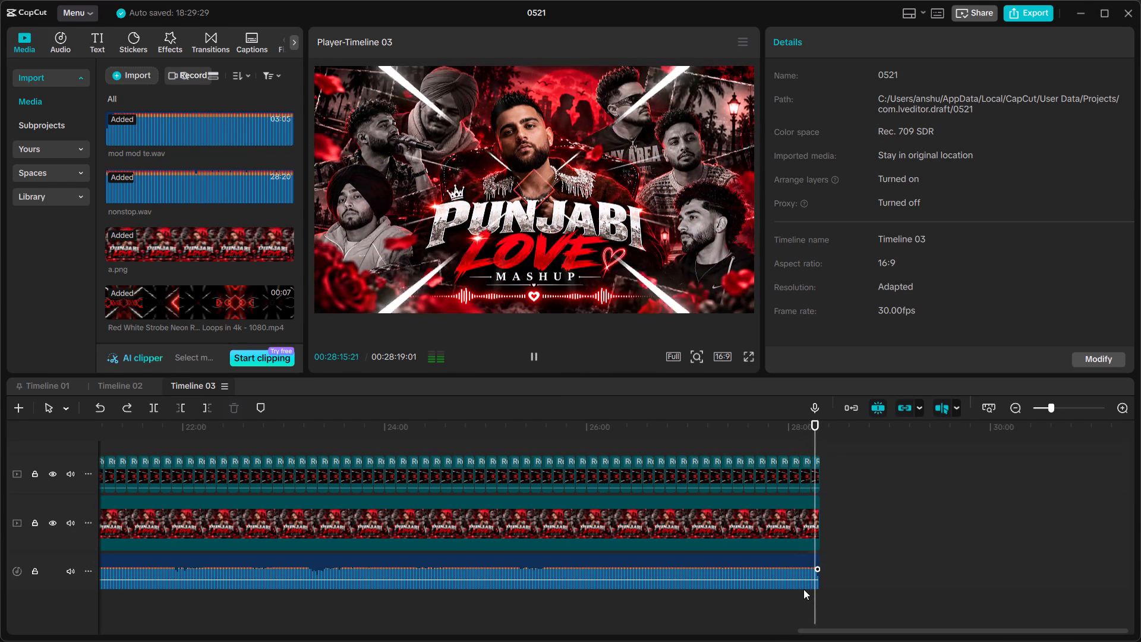
{"action": "key", "text": "space"}
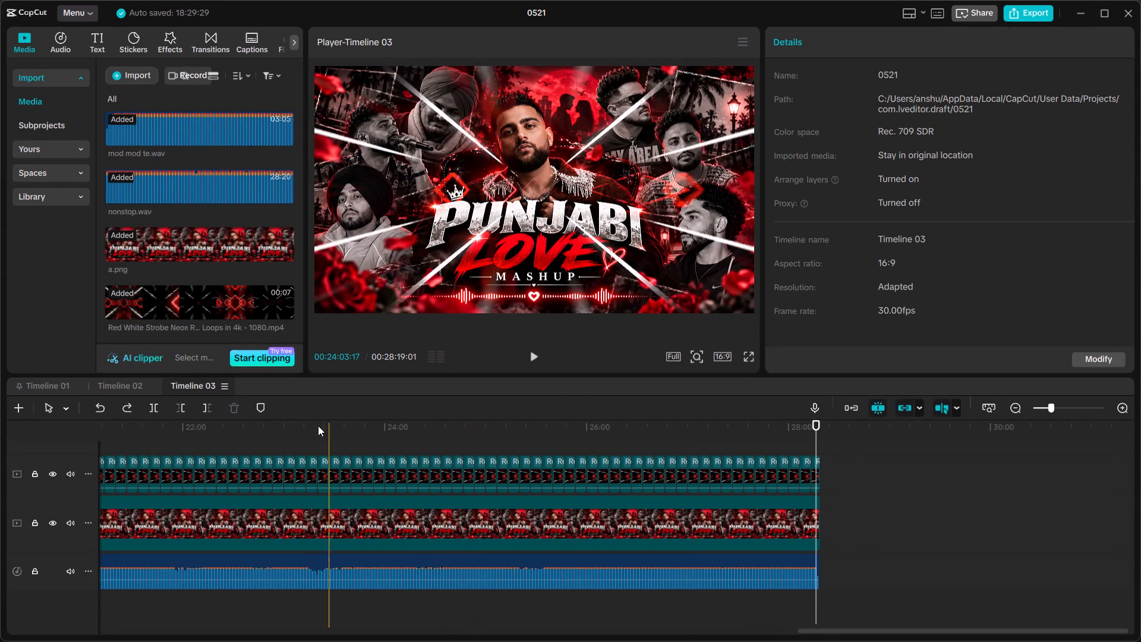
{"action": "left_click", "coordinate": [266, 401]}
Play the opening seconds of the nonstop audio from 00:00:00:00.
{"action": "scroll", "coordinate": [332, 439], "scroll_direction": "right", "scroll_amount": 10}
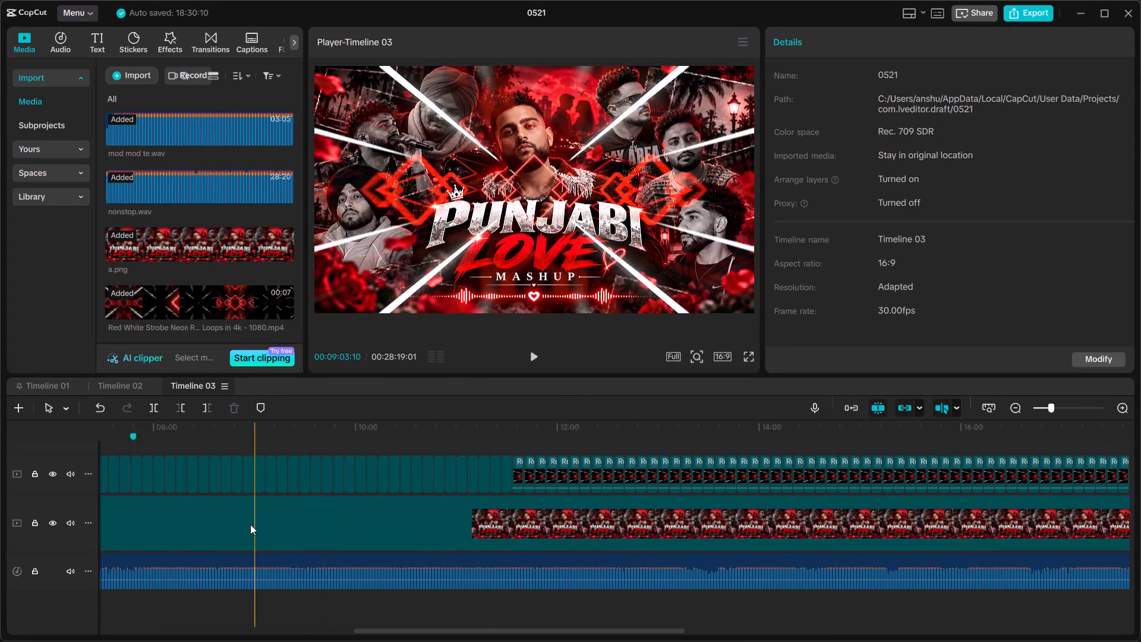
{"action": "scroll", "coordinate": [287, 520], "scroll_direction": "right", "scroll_amount": 7}
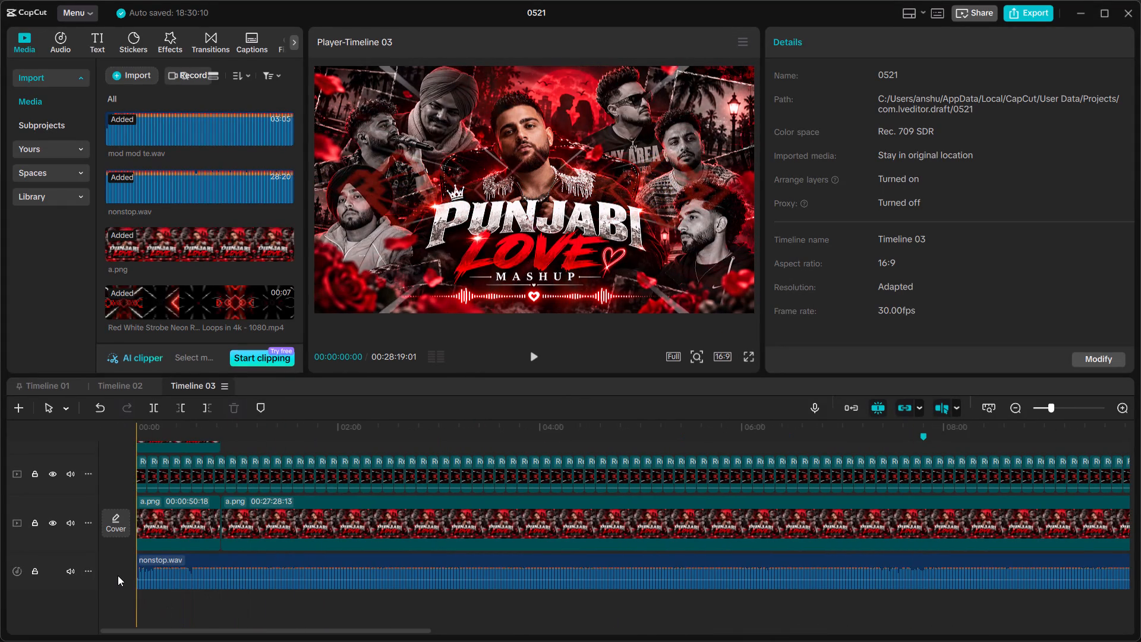
{"action": "left_click", "coordinate": [118, 575]}
{"action": "key", "text": "space"}
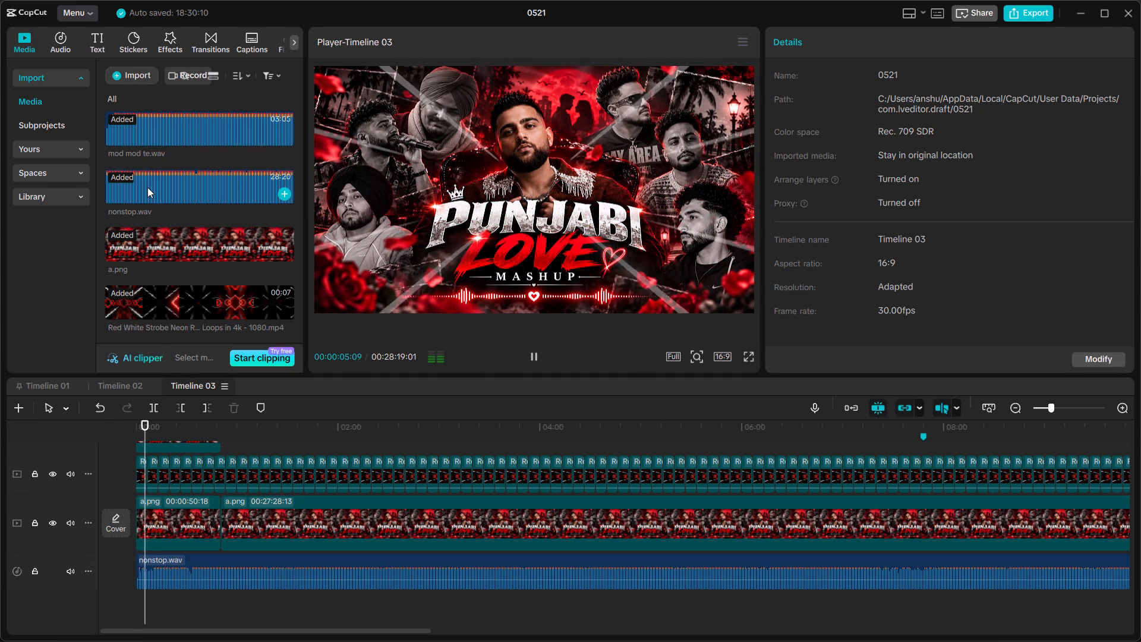
{"action": "key", "text": "space"}
Add nonstop.wav from the media library again and place it on the same audio track directly after the first clip, at 00:28:19:01.
{"action": "left_click_drag", "start_coordinate": [133, 188], "coordinate": [1078, 564]}
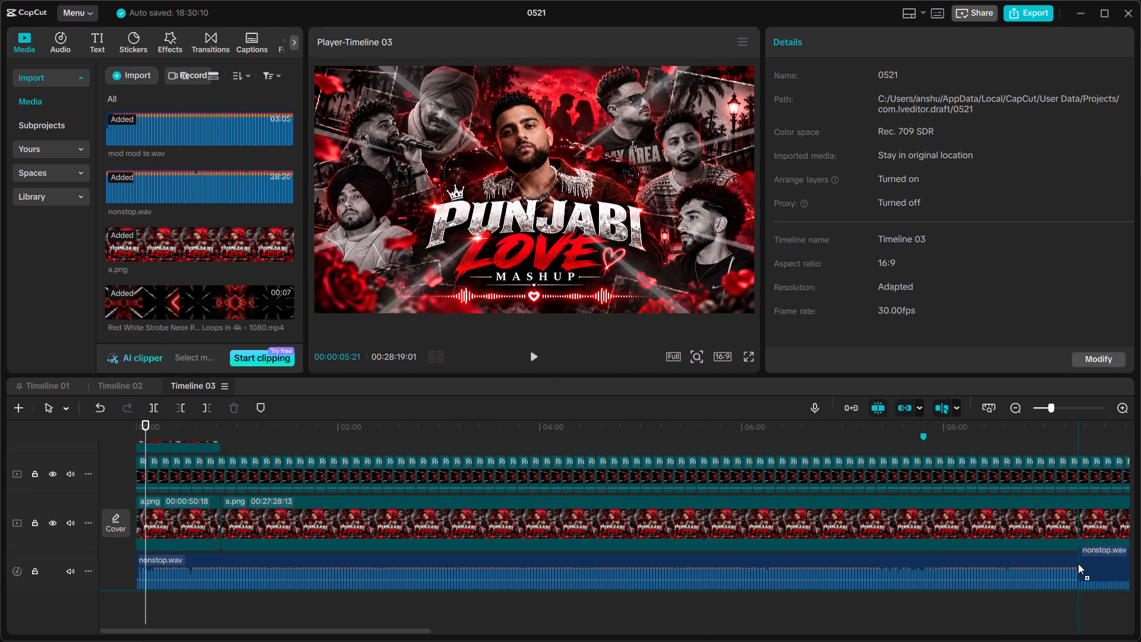
{"action": "left_click_drag", "start_coordinate": [1078, 564], "coordinate": [1123, 549]}
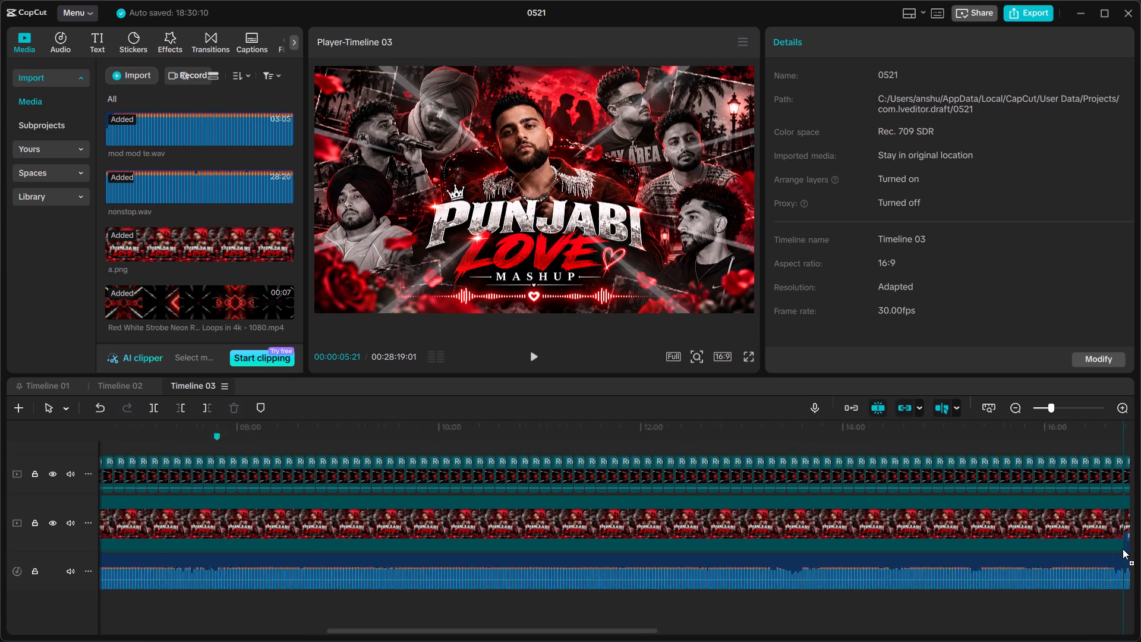
{"action": "left_click_drag", "start_coordinate": [1123, 549], "coordinate": [818, 547]}
{"action": "scroll", "coordinate": [806, 577], "scroll_direction": "down", "scroll_amount": 3}
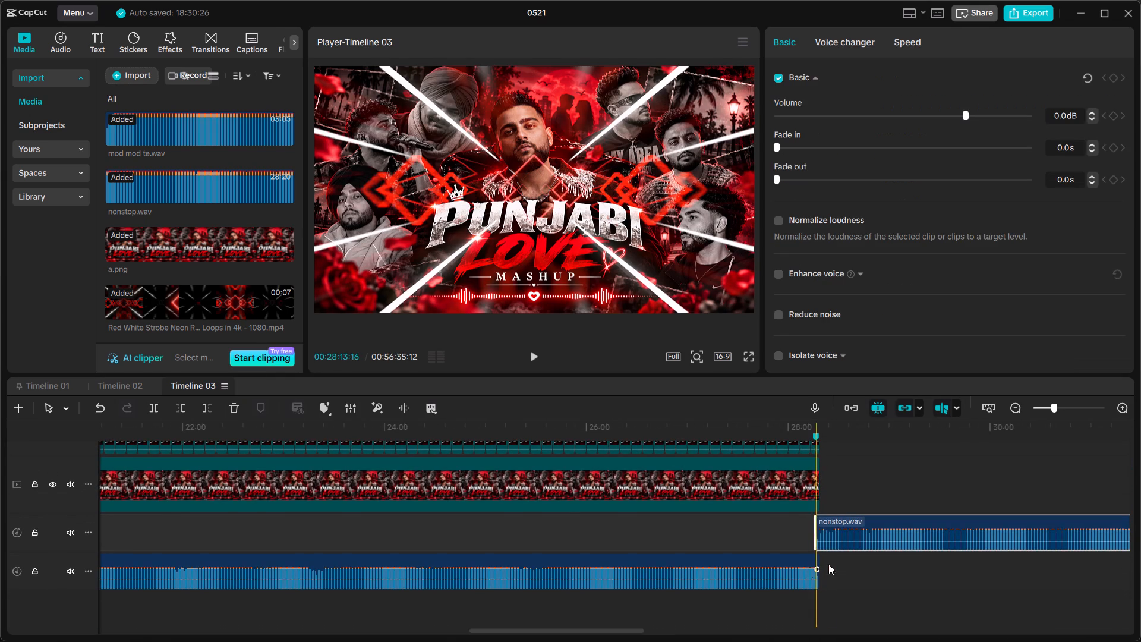
{"action": "left_click_drag", "start_coordinate": [825, 517], "coordinate": [832, 558]}
Apply a 10.0 s fade-in to the second nonstop.wav clip.
{"action": "left_click", "coordinate": [825, 567]}
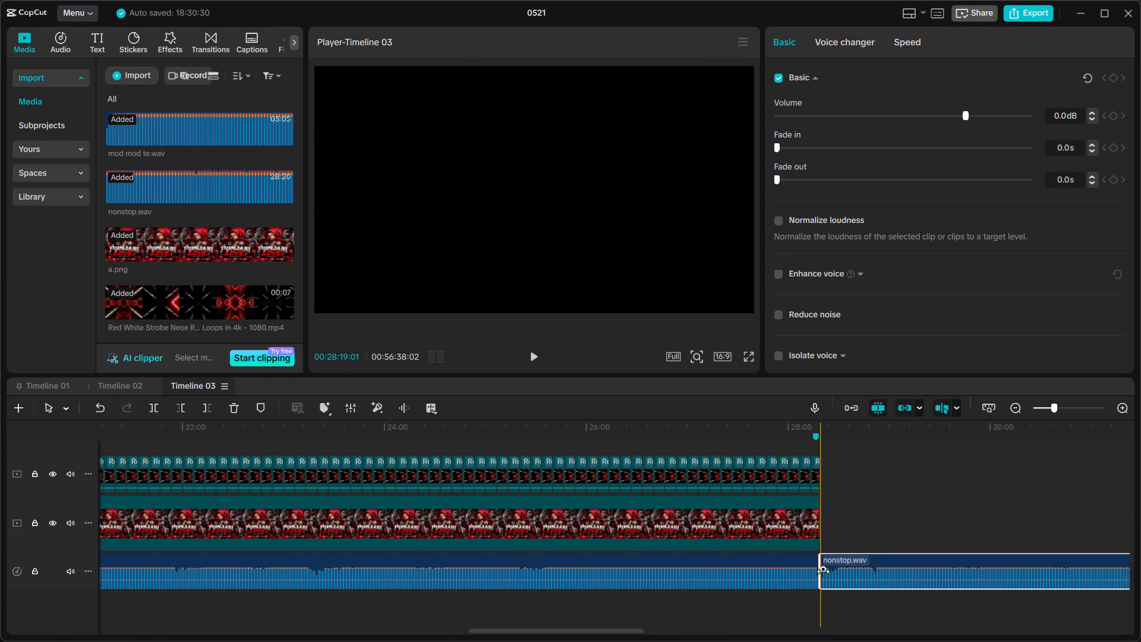
{"action": "left_click_drag", "start_coordinate": [823, 571], "coordinate": [852, 564]}
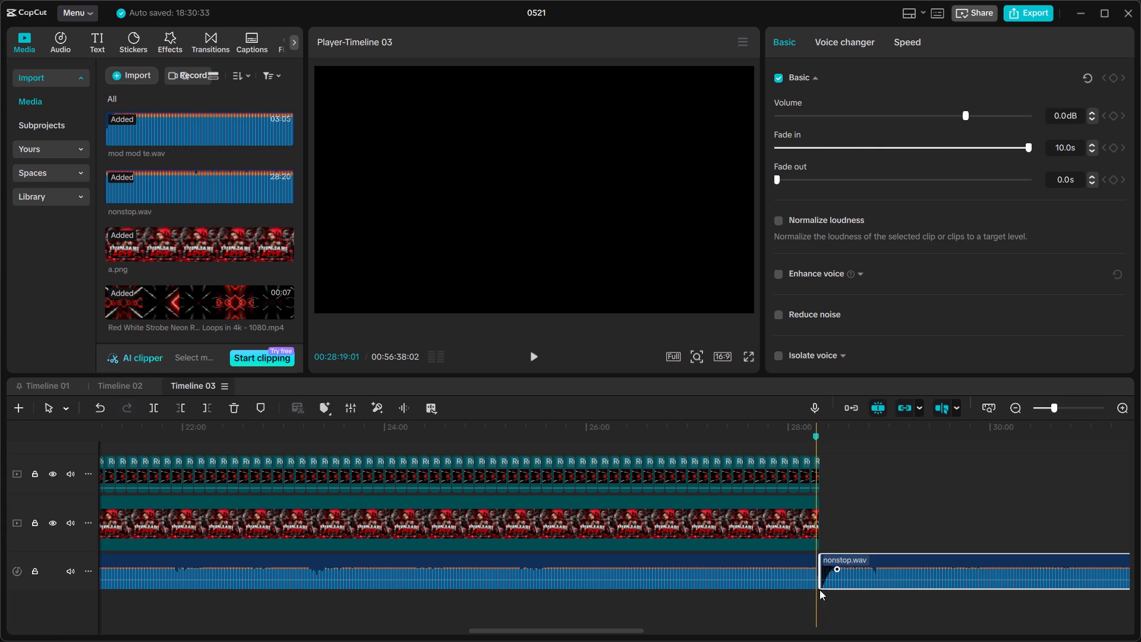
Play back the join between the two nonstop.wav clips at about 00:28:16 to 00:28:19.
{"action": "left_click", "coordinate": [811, 594]}
{"action": "key", "text": "space"}
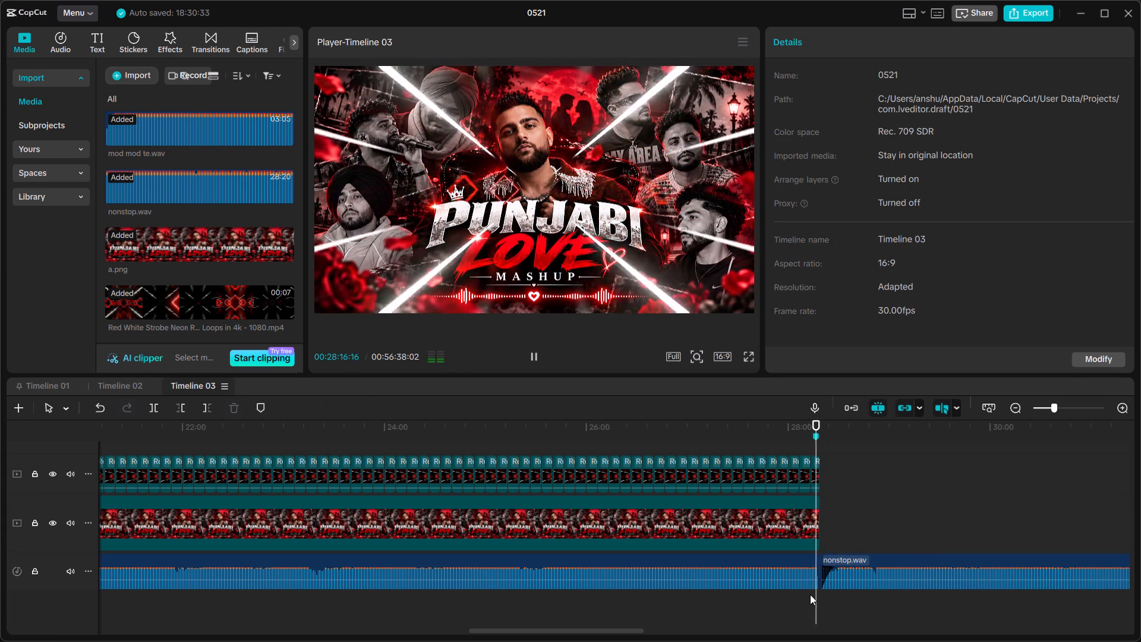
{"action": "scroll", "coordinate": [812, 593], "scroll_direction": "up", "scroll_amount": 11, "text": "ctrl"}
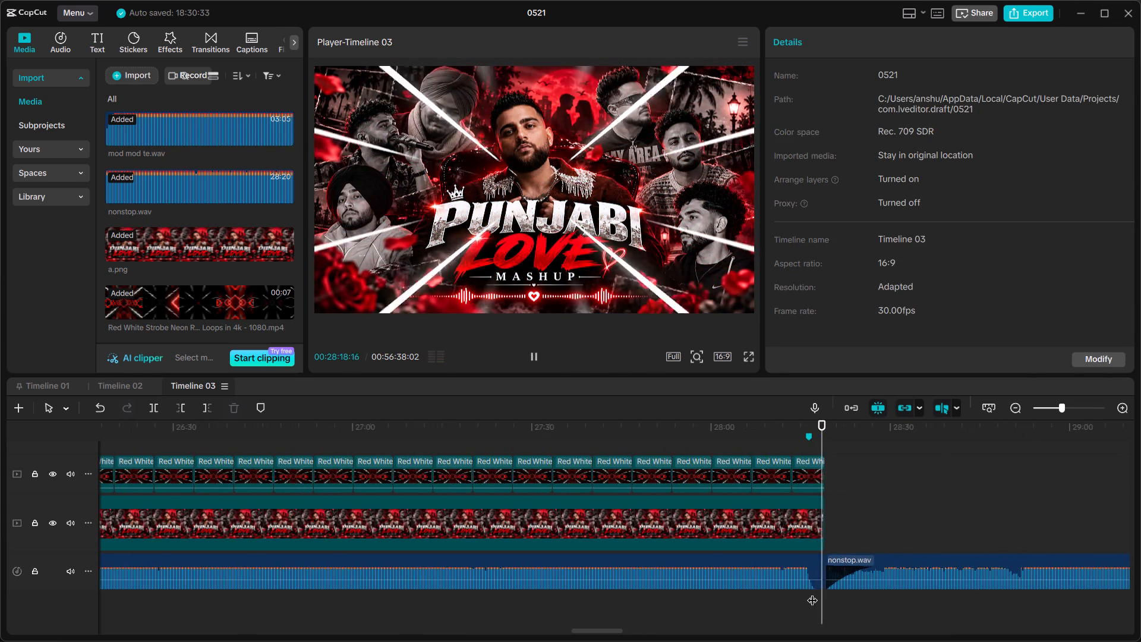
{"action": "scroll", "coordinate": [812, 593], "scroll_direction": "up", "scroll_amount": 5, "text": "ctrl"}
{"action": "key", "text": "space"}
Move the second nonstop.wav clip onto a new audio track below, overlapping the first from about 00:28:16, and play the overlap.
{"action": "left_click_drag", "start_coordinate": [857, 560], "coordinate": [828, 604]}
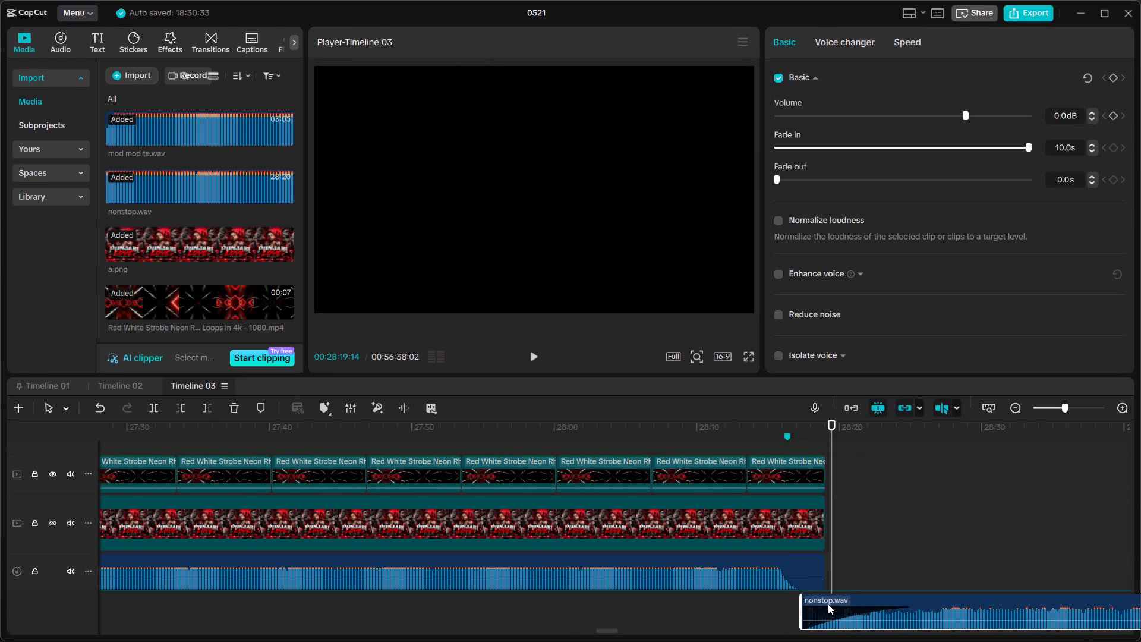
{"action": "left_click_drag", "start_coordinate": [828, 604], "coordinate": [823, 605]}
{"action": "left_click", "coordinate": [764, 621]}
{"action": "key", "text": "space"}
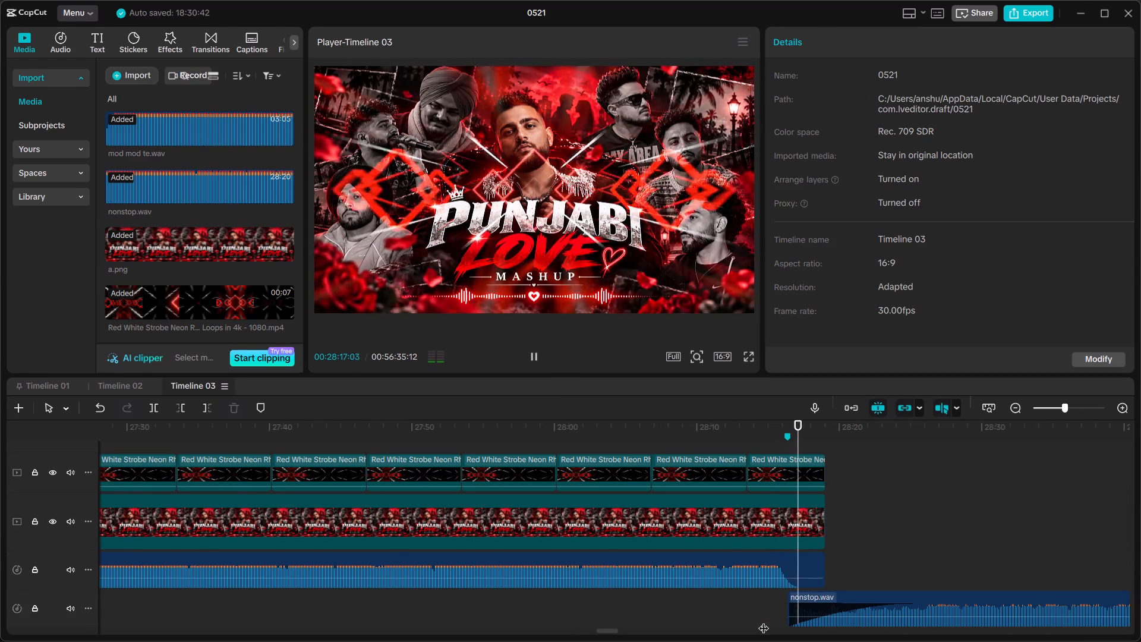
{"action": "key", "text": "space"}
Shift the second nonstop.wav clip earlier to start at about 00:28:14 and play the crossfade with the first clip.
{"action": "left_click", "coordinate": [810, 610]}
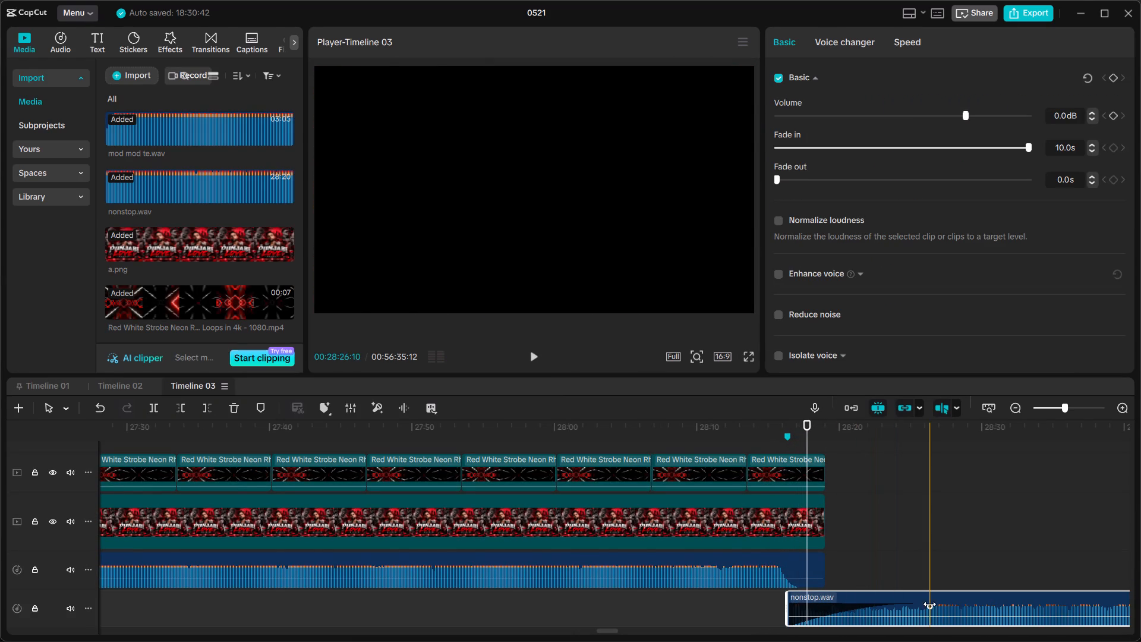
{"action": "left_click_drag", "start_coordinate": [929, 603], "coordinate": [902, 605]}
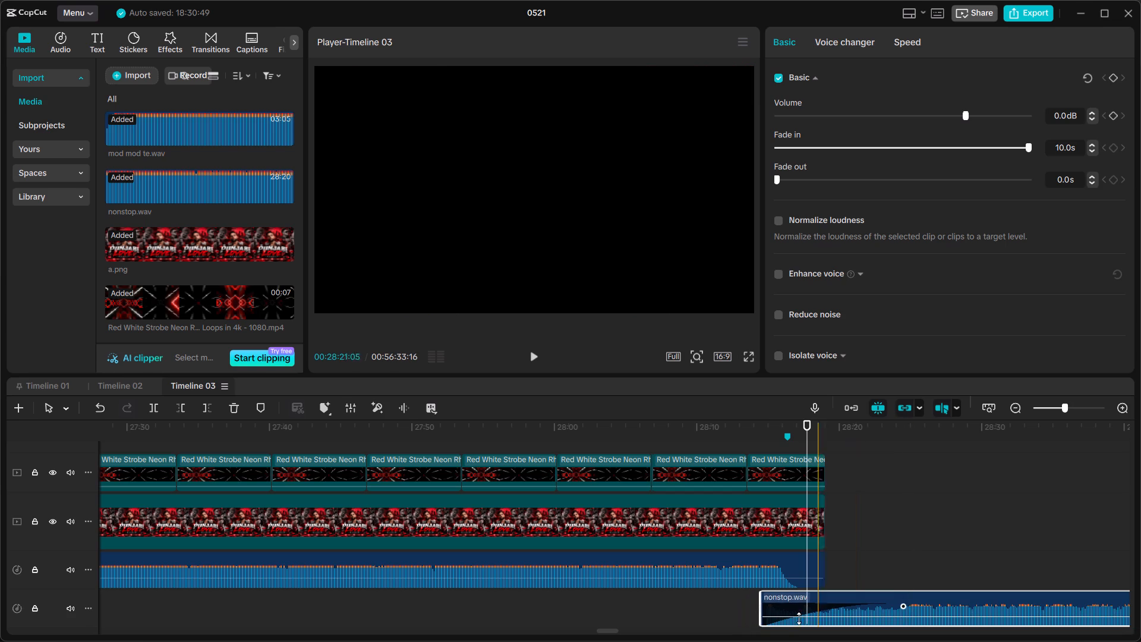
{"action": "left_click", "coordinate": [746, 616]}
{"action": "key", "text": "space"}
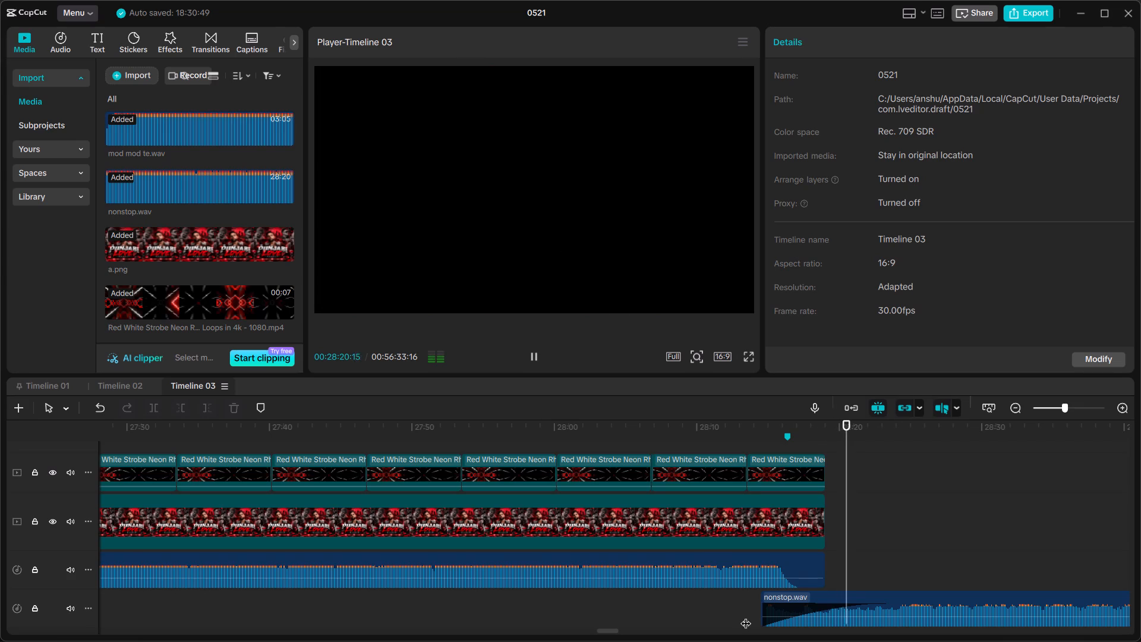
{"action": "key", "text": "space"}
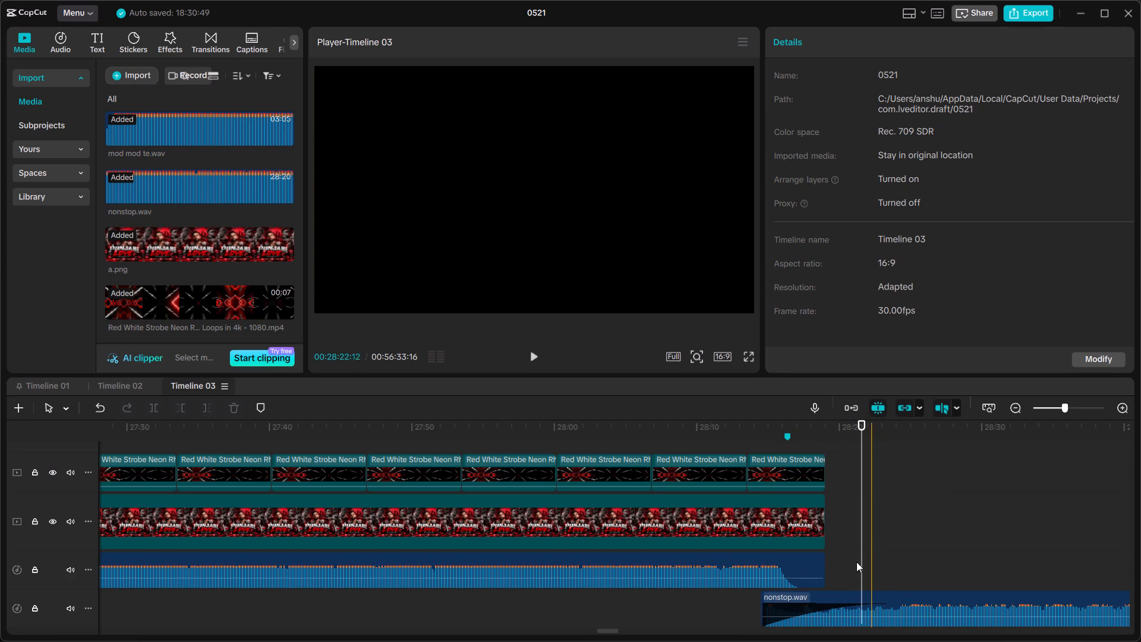
Cut off the second nonstop.wav clip after the playhead so that it ends at 00:28:21:17.
{"action": "left_click", "coordinate": [868, 588]}
{"action": "left_click", "coordinate": [869, 591]}
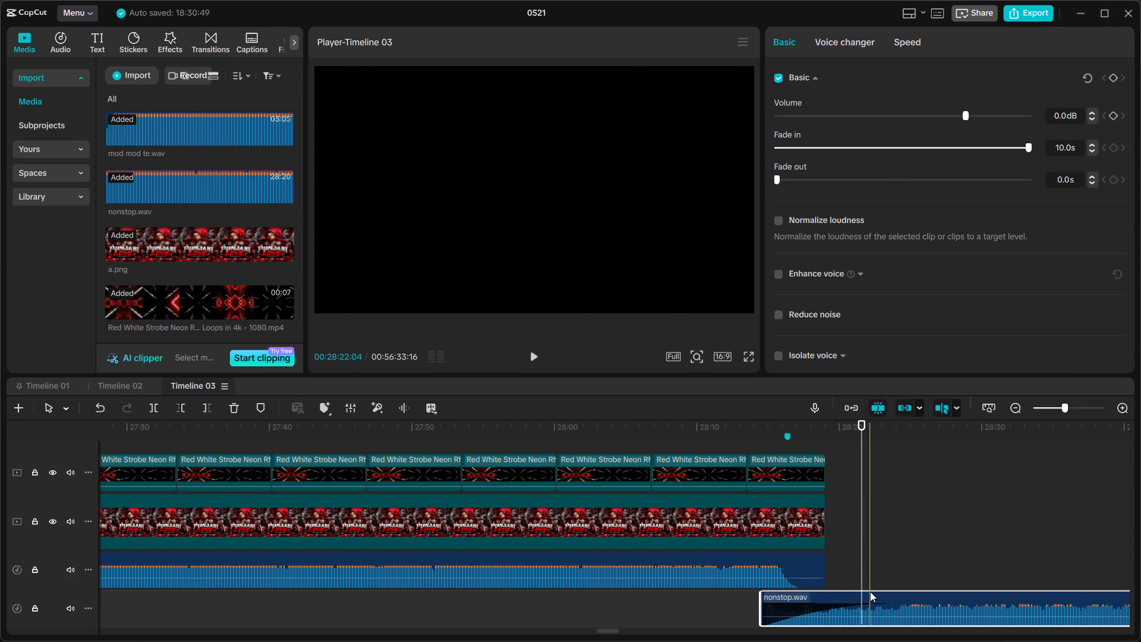
{"action": "left_click", "coordinate": [207, 408]}
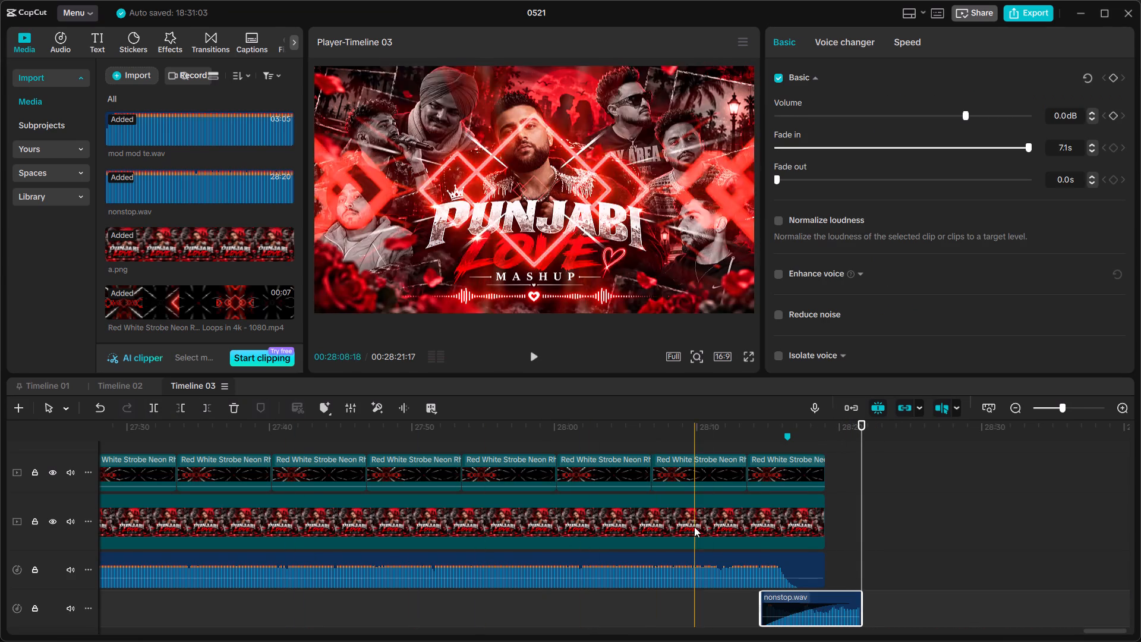
Extend the end of the last a.png clip to 00:28:21:17, matching the end of the second nonstop.wav clip.
{"action": "left_click", "coordinate": [824, 512]}
{"action": "left_click_drag", "start_coordinate": [825, 519], "coordinate": [848, 521]}
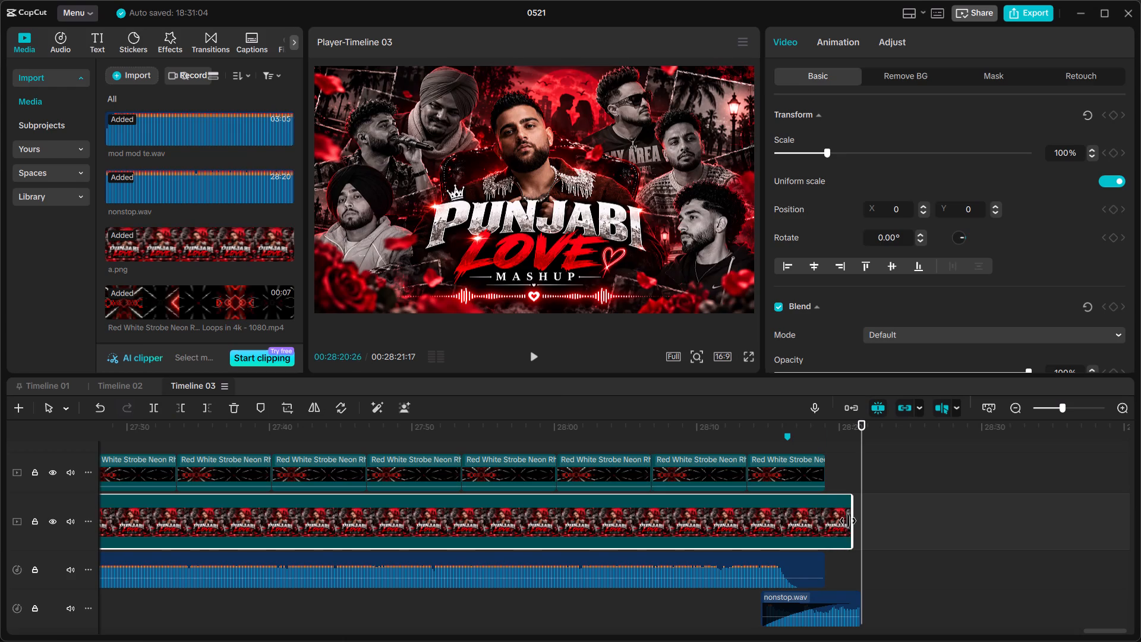
{"action": "left_click_drag", "start_coordinate": [848, 521], "coordinate": [855, 521]}
Extend the last Red White Strobe clip at the end of the timeline to its full available length.
{"action": "left_click", "coordinate": [821, 474]}
{"action": "left_click_drag", "start_coordinate": [823, 467], "coordinate": [837, 467]}
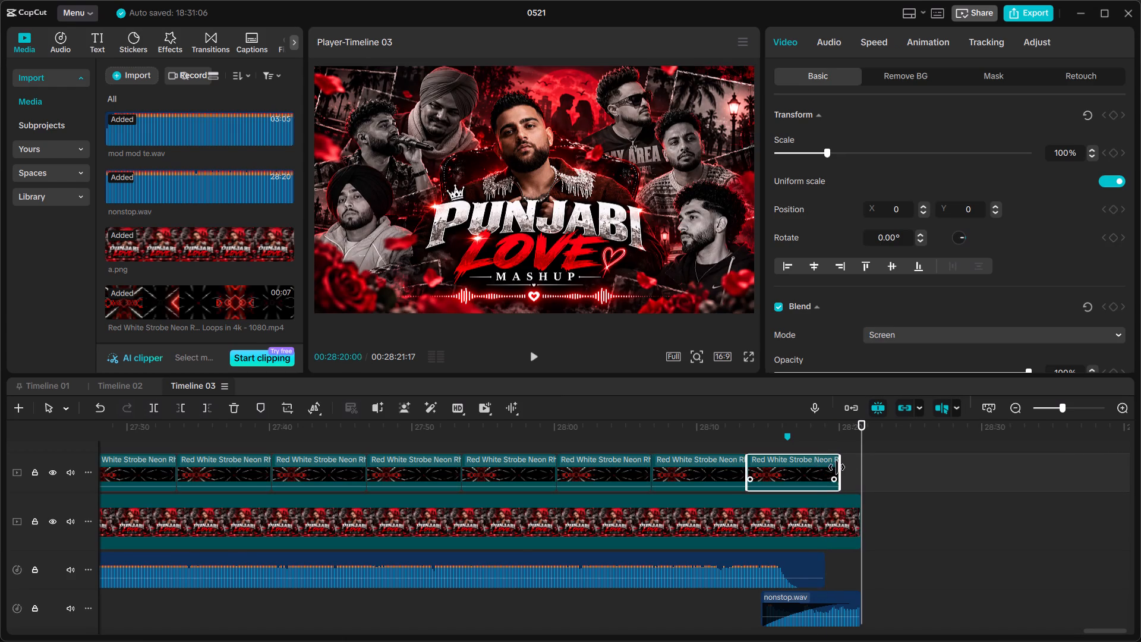
{"action": "left_click_drag", "start_coordinate": [837, 467], "coordinate": [865, 467]}
{"action": "right_click", "coordinate": [865, 467]}
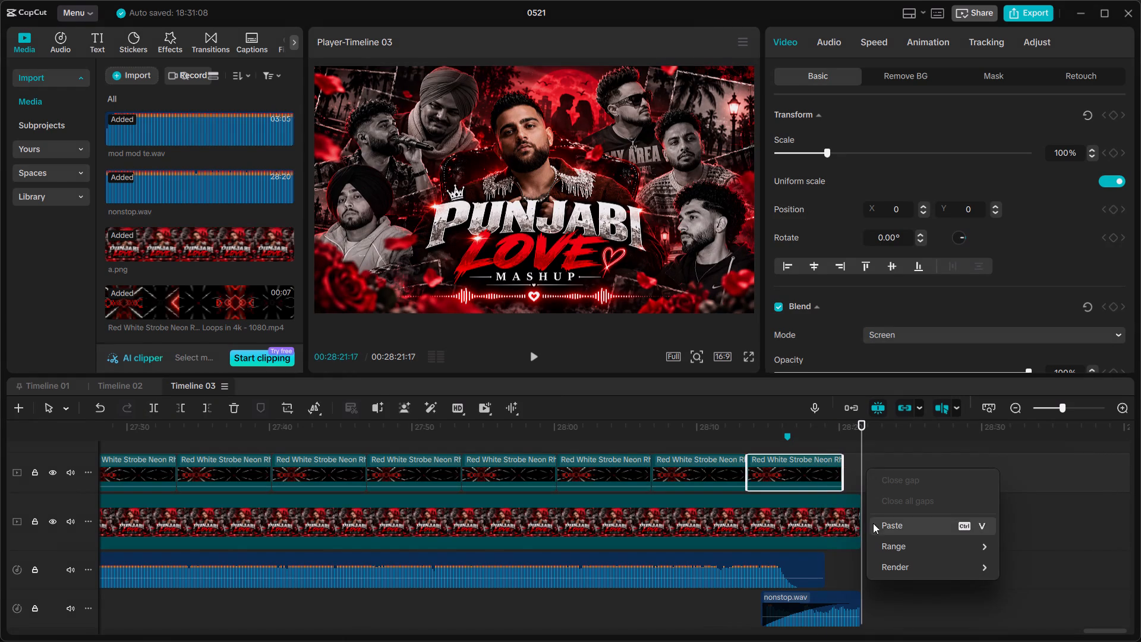
Duplicate the last Red White Strobe clip directly after itself and trim the copy to end at 00:28:21:17.
{"action": "left_click", "coordinate": [769, 481]}
{"action": "key", "text": "ctrl+c"}
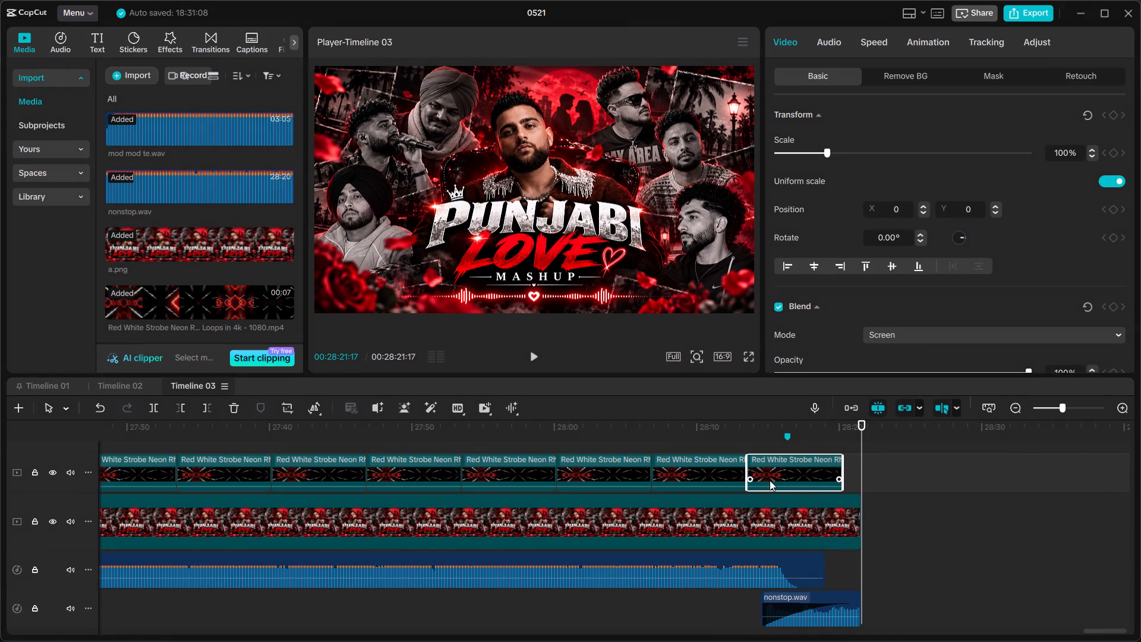
{"action": "key", "text": "ctrl+v"}
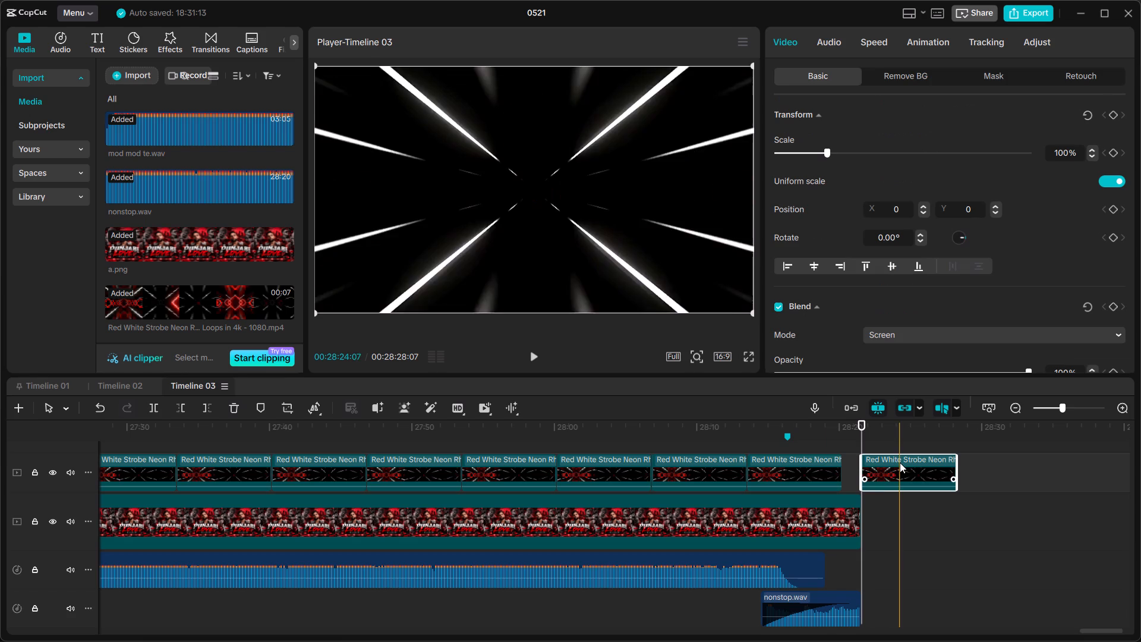
{"action": "left_click_drag", "start_coordinate": [900, 462], "coordinate": [877, 465]}
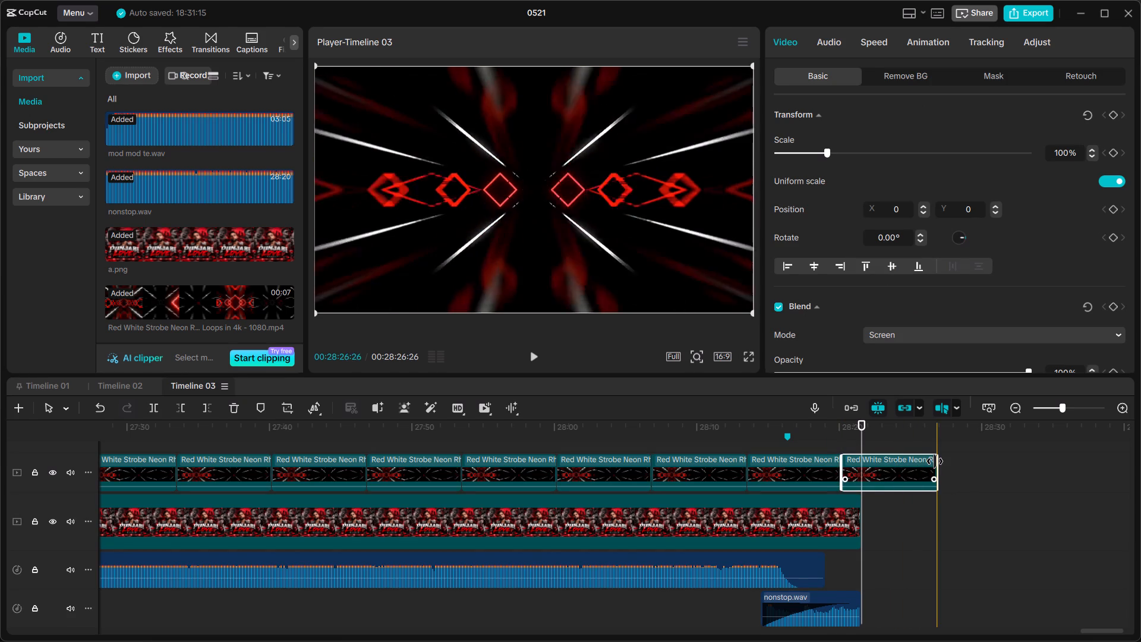
{"action": "left_click_drag", "start_coordinate": [935, 461], "coordinate": [862, 480]}
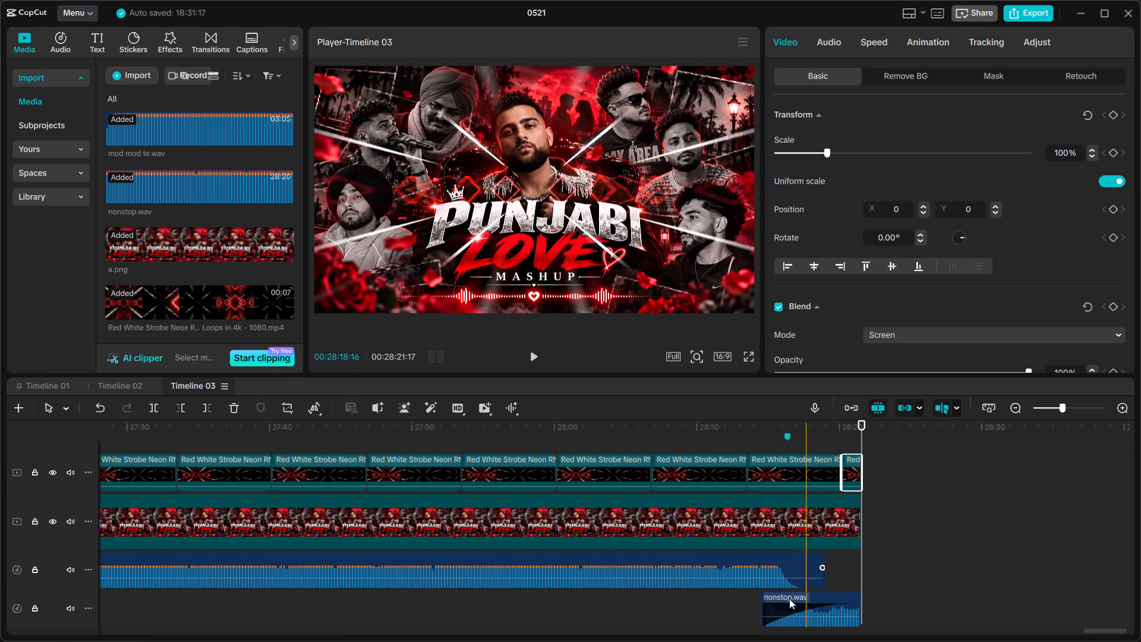
Play the ending from about 00:28:20 and the opening from 00:00:00:00, and examine the whole timeline.
{"action": "left_click", "coordinate": [843, 570]}
{"action": "key", "text": "space"}
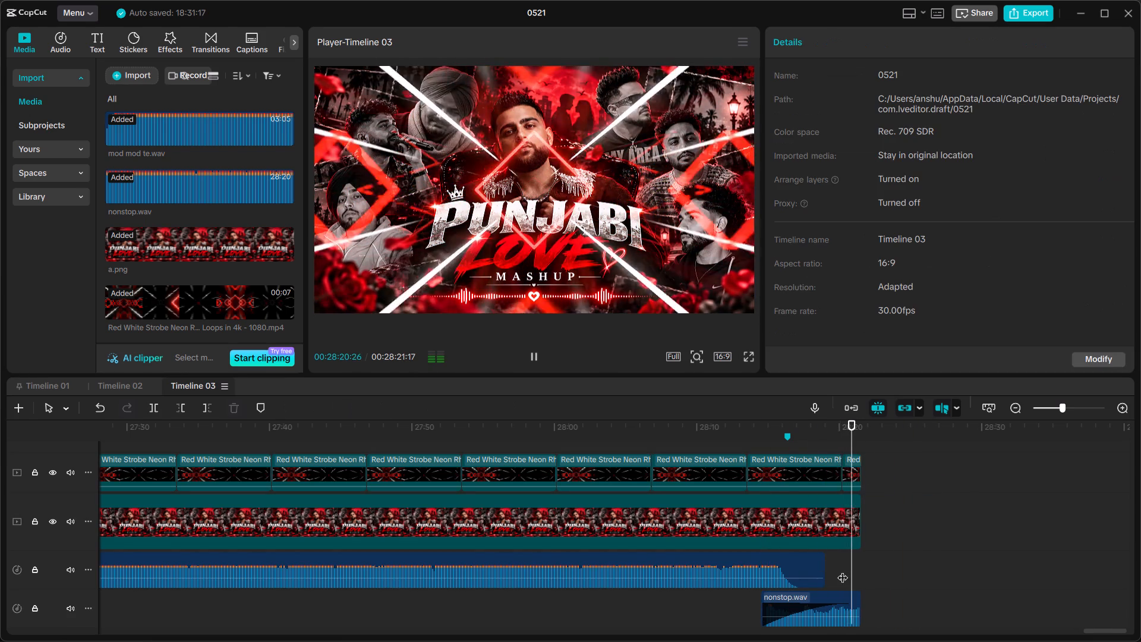
{"action": "scroll", "coordinate": [843, 570], "scroll_direction": "down", "scroll_amount": 7, "text": "ctrl"}
{"action": "key", "text": "space"}
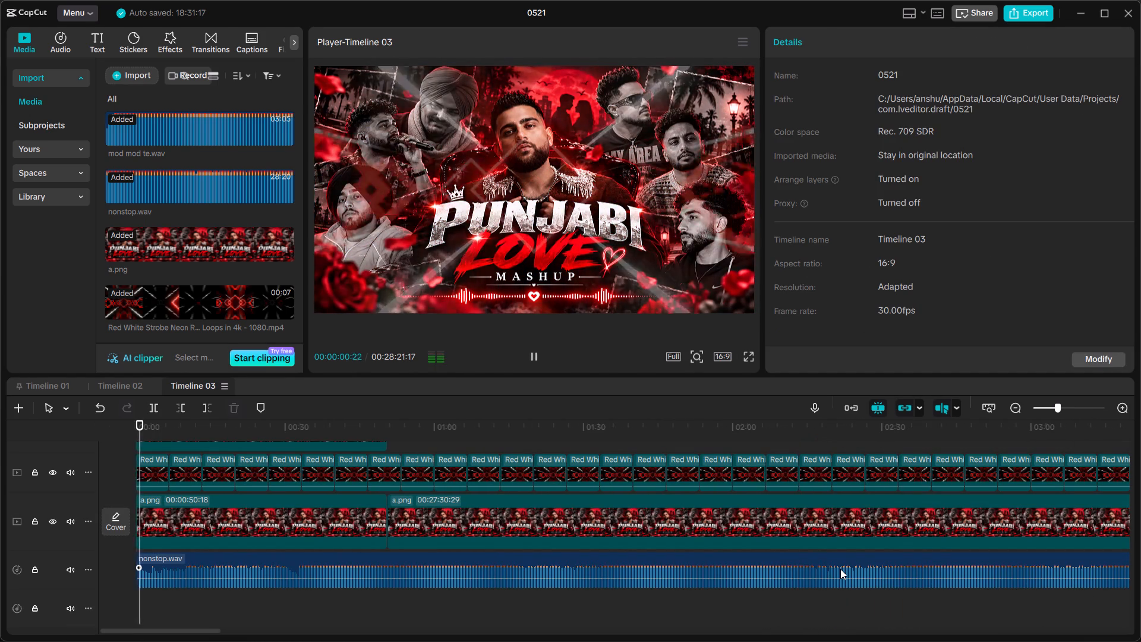
{"action": "scroll", "coordinate": [840, 569], "scroll_direction": "down", "scroll_amount": 2, "text": "ctrl"}
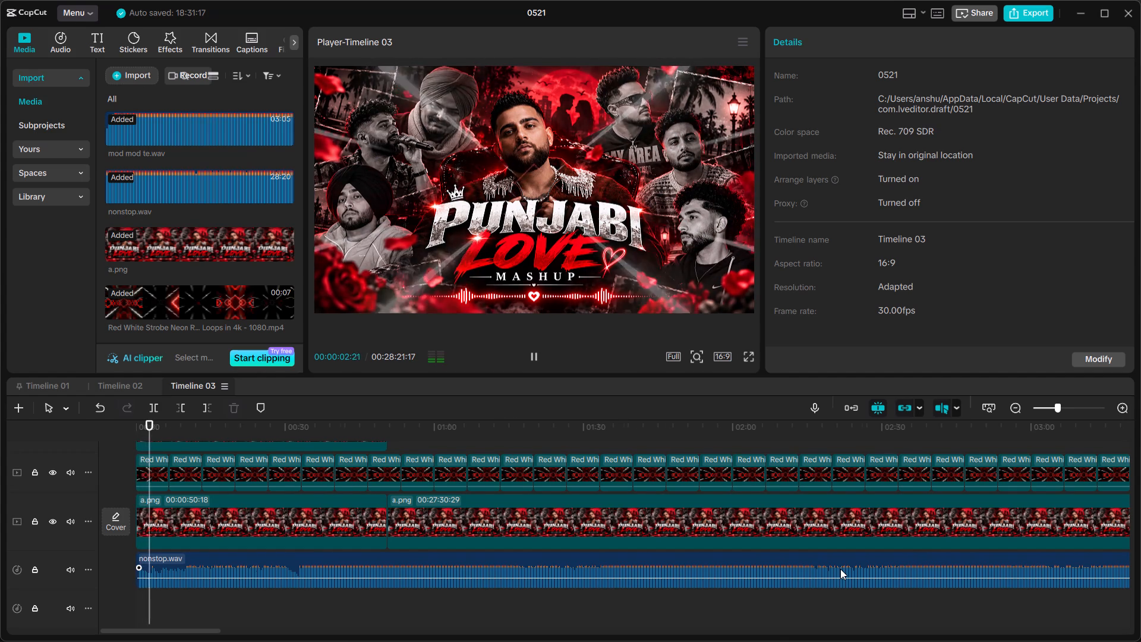
{"action": "scroll", "coordinate": [840, 569], "scroll_direction": "down", "scroll_amount": 4, "text": "ctrl"}
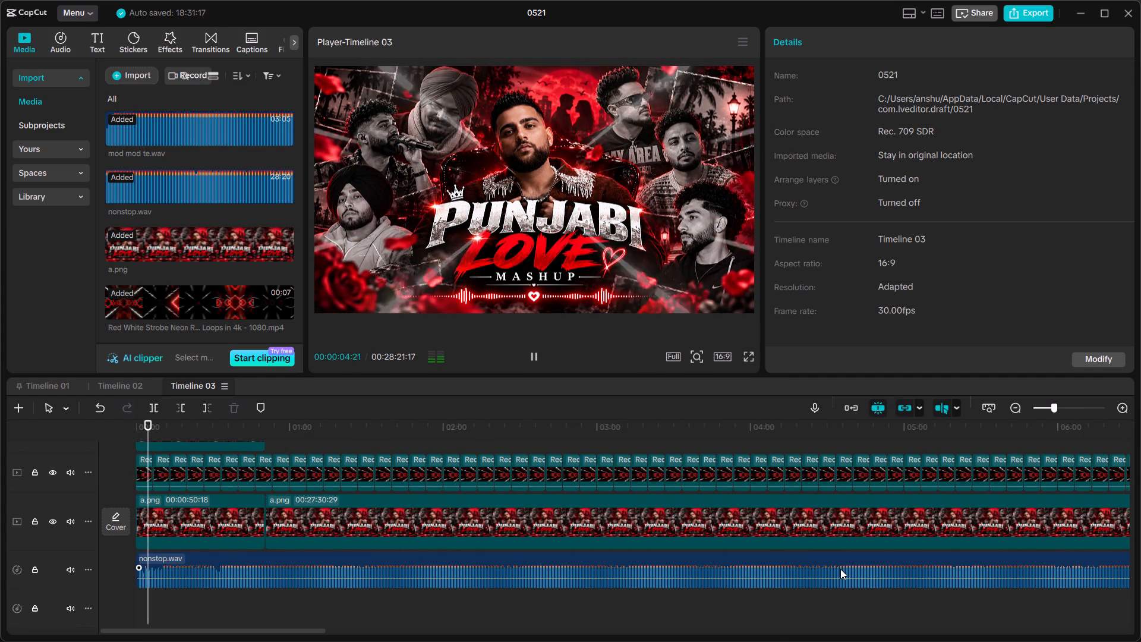
{"action": "scroll", "coordinate": [840, 569], "scroll_direction": "down", "scroll_amount": 5, "text": "ctrl"}
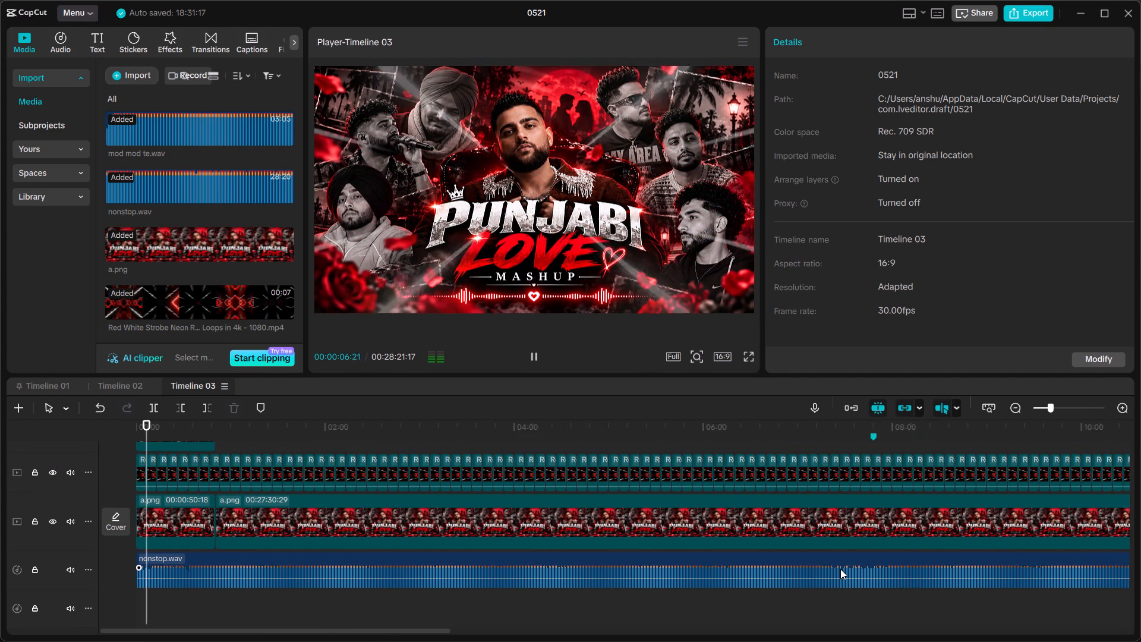
{"action": "scroll", "coordinate": [840, 569], "scroll_direction": "down", "scroll_amount": 10, "text": "ctrl"}
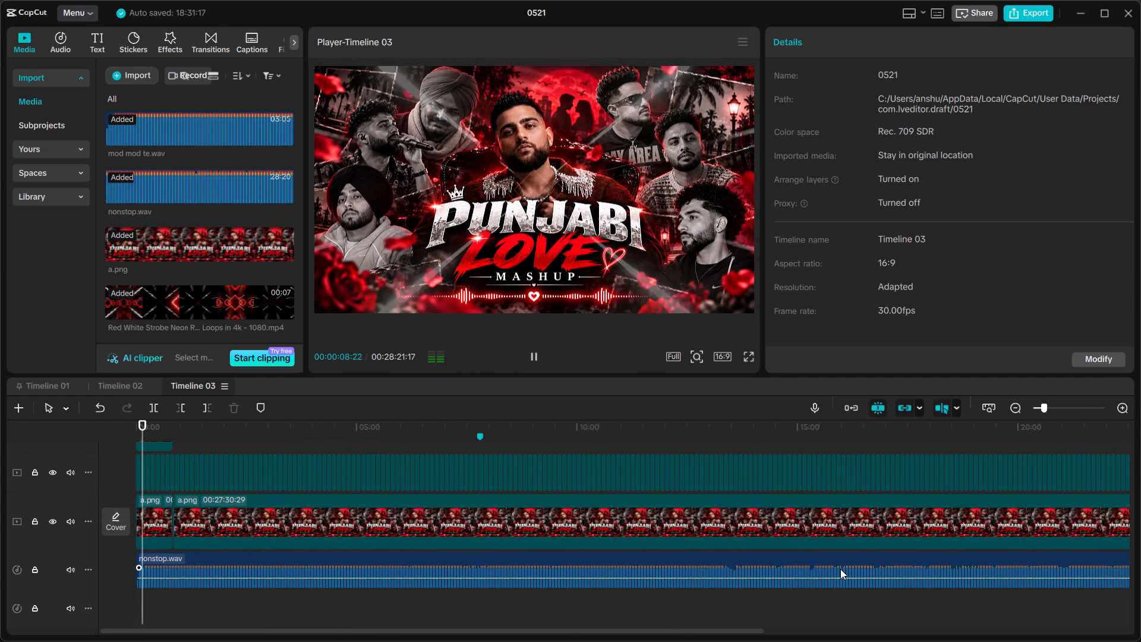
{"action": "scroll", "coordinate": [840, 569], "scroll_direction": "down", "scroll_amount": 5, "text": "ctrl"}
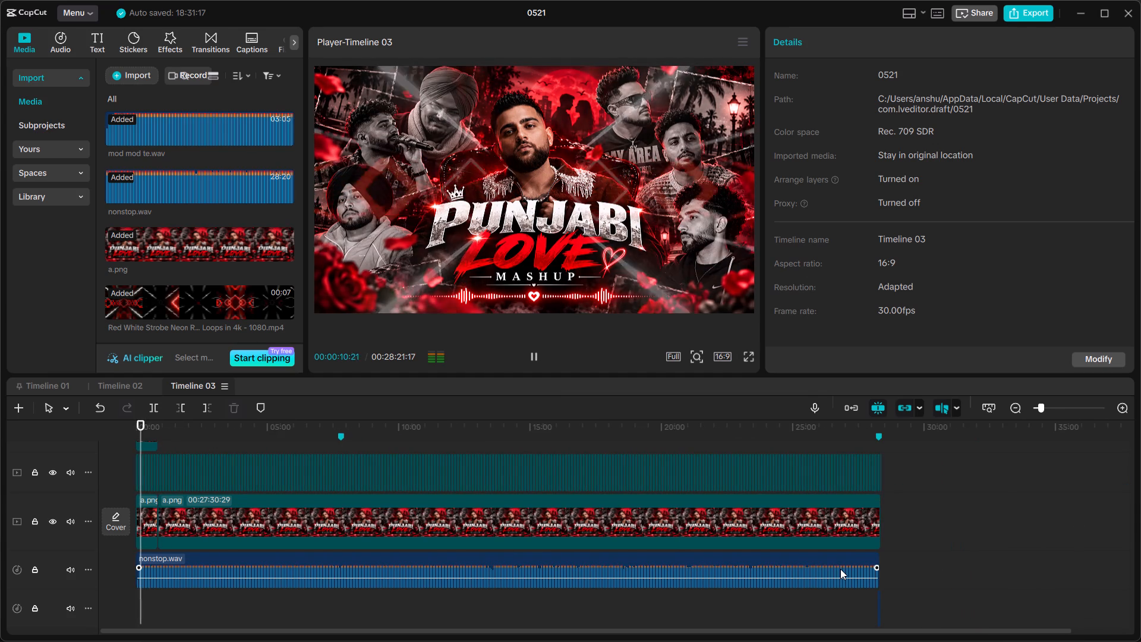
{"action": "scroll", "coordinate": [840, 569], "scroll_direction": "down", "scroll_amount": 2}
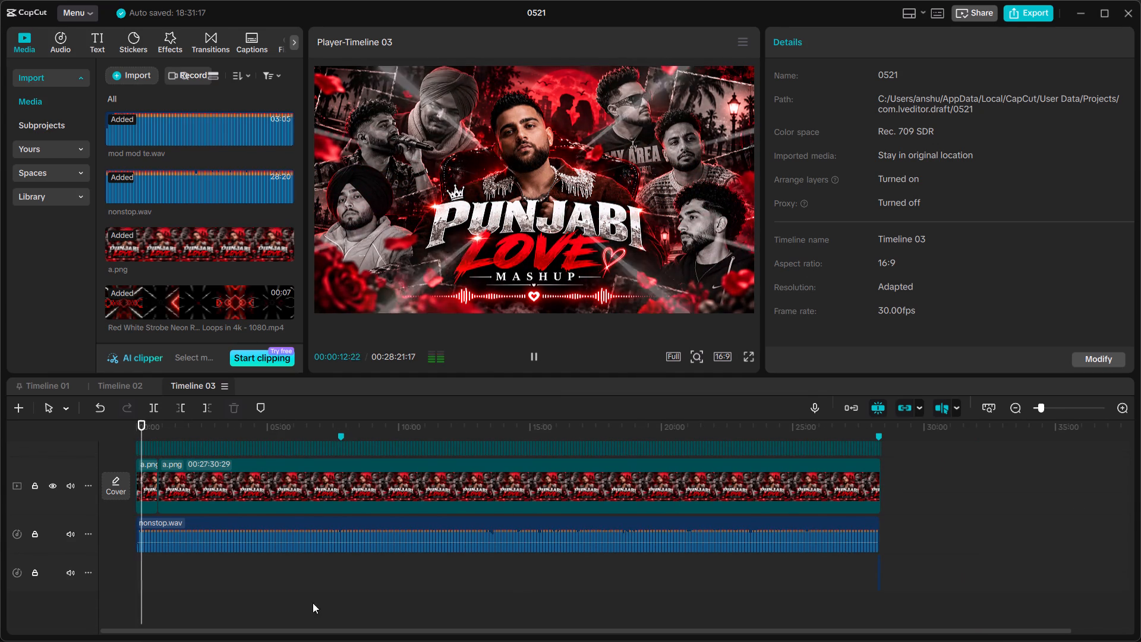
{"action": "scroll", "coordinate": [244, 588], "scroll_direction": "right", "scroll_amount": 1}
{"action": "scroll", "coordinate": [244, 588], "scroll_direction": "up", "scroll_amount": 1, "text": "ctrl"}
{"action": "scroll", "coordinate": [244, 588], "scroll_direction": "right", "scroll_amount": 1, "text": "ctrl"}
{"action": "scroll", "coordinate": [244, 588], "scroll_direction": "up", "scroll_amount": 5, "text": "ctrl"}
{"action": "scroll", "coordinate": [244, 588], "scroll_direction": "right", "scroll_amount": 5}
{"action": "scroll", "coordinate": [244, 588], "scroll_direction": "up", "scroll_amount": 1, "text": "ctrl"}
{"action": "scroll", "coordinate": [244, 588], "scroll_direction": "right", "scroll_amount": 1, "text": "ctrl"}
{"action": "scroll", "coordinate": [244, 588], "scroll_direction": "up", "scroll_amount": 4, "text": "ctrl"}
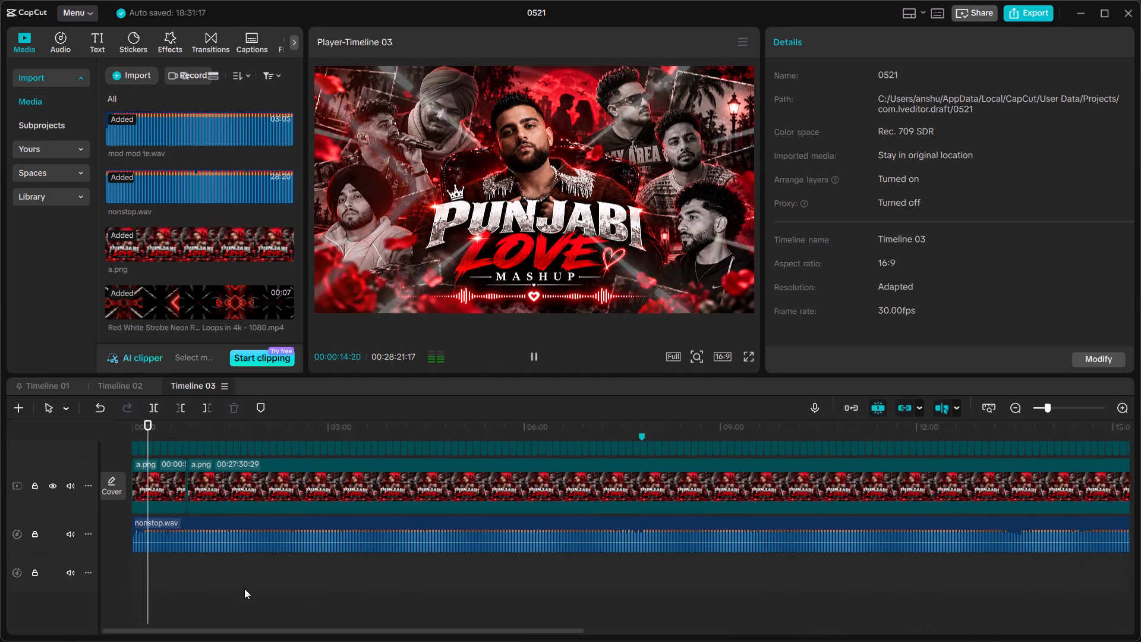
{"action": "scroll", "coordinate": [244, 588], "scroll_direction": "up", "scroll_amount": 1, "text": "ctrl"}
{"action": "scroll", "coordinate": [244, 588], "scroll_direction": "right", "scroll_amount": 1}
{"action": "scroll", "coordinate": [244, 588], "scroll_direction": "up", "scroll_amount": 5, "text": "ctrl"}
{"action": "scroll", "coordinate": [244, 588], "scroll_direction": "right", "scroll_amount": 2}
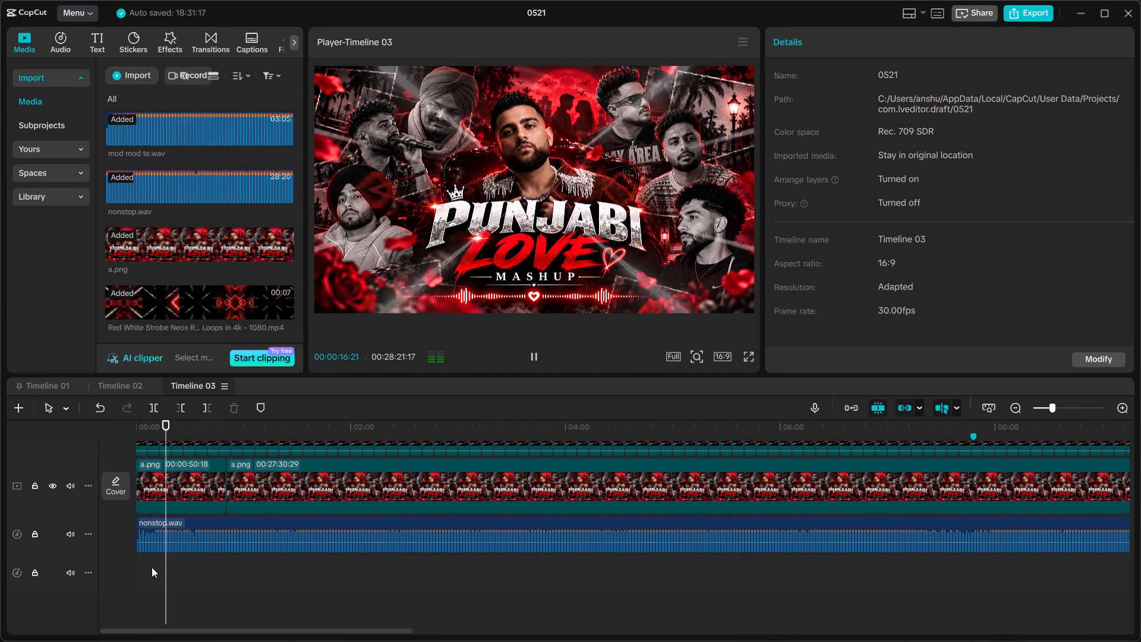
Apply a short fade-in of about 3 s to the first nonstop.wav clip and play it from 00:00:00:00.
{"action": "left_click_drag", "start_coordinate": [168, 565], "coordinate": [132, 565]}
{"action": "scroll", "coordinate": [132, 565], "scroll_direction": "up", "scroll_amount": 5, "text": "ctrl"}
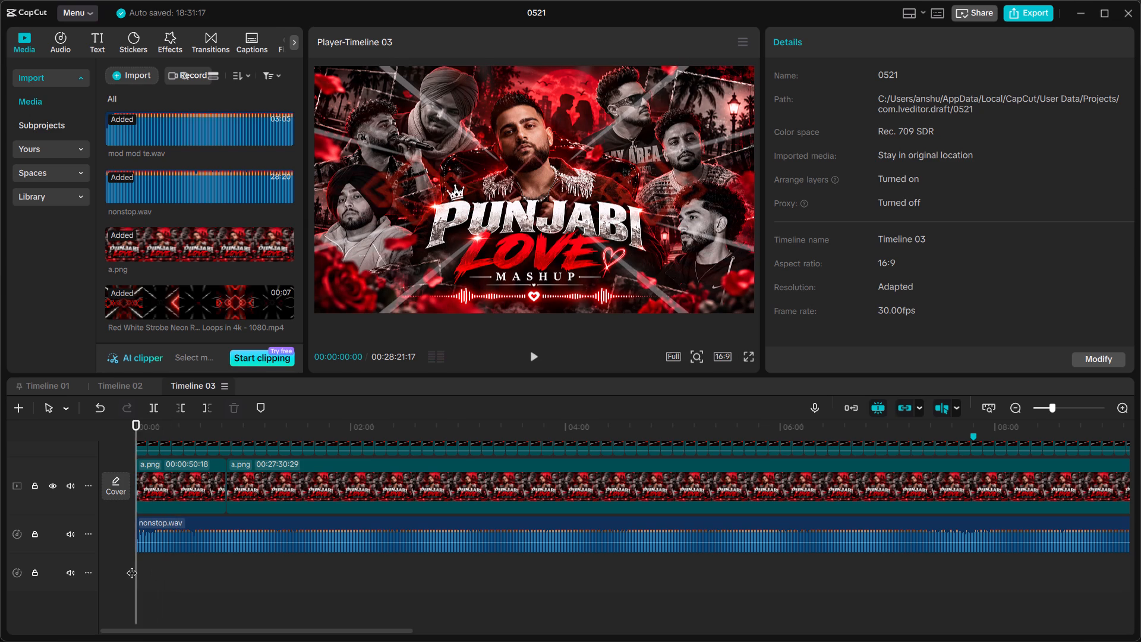
{"action": "scroll", "coordinate": [132, 565], "scroll_direction": "up", "scroll_amount": 6, "text": "ctrl"}
{"action": "scroll", "coordinate": [154, 542], "scroll_direction": "right", "scroll_amount": 1}
{"action": "scroll", "coordinate": [154, 542], "scroll_direction": "up", "scroll_amount": 1, "text": "ctrl"}
{"action": "scroll", "coordinate": [154, 542], "scroll_direction": "right", "scroll_amount": 1, "text": "ctrl"}
{"action": "scroll", "coordinate": [154, 542], "scroll_direction": "up", "scroll_amount": 5, "text": "ctrl"}
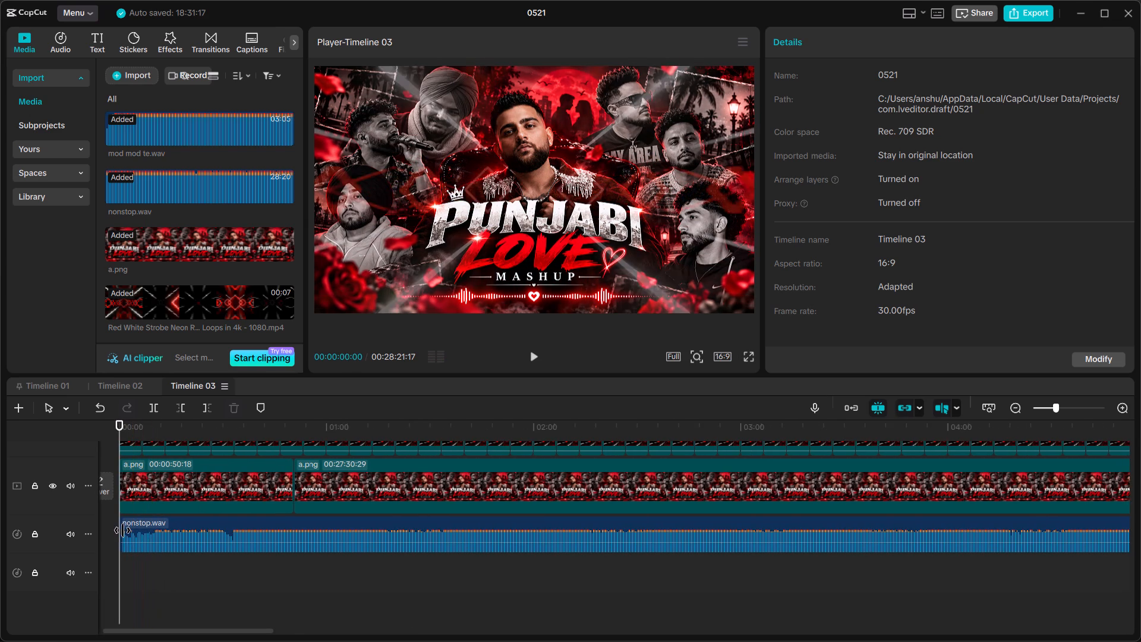
{"action": "scroll", "coordinate": [127, 534], "scroll_direction": "right", "scroll_amount": 1}
{"action": "scroll", "coordinate": [127, 534], "scroll_direction": "up", "scroll_amount": 9, "text": "ctrl"}
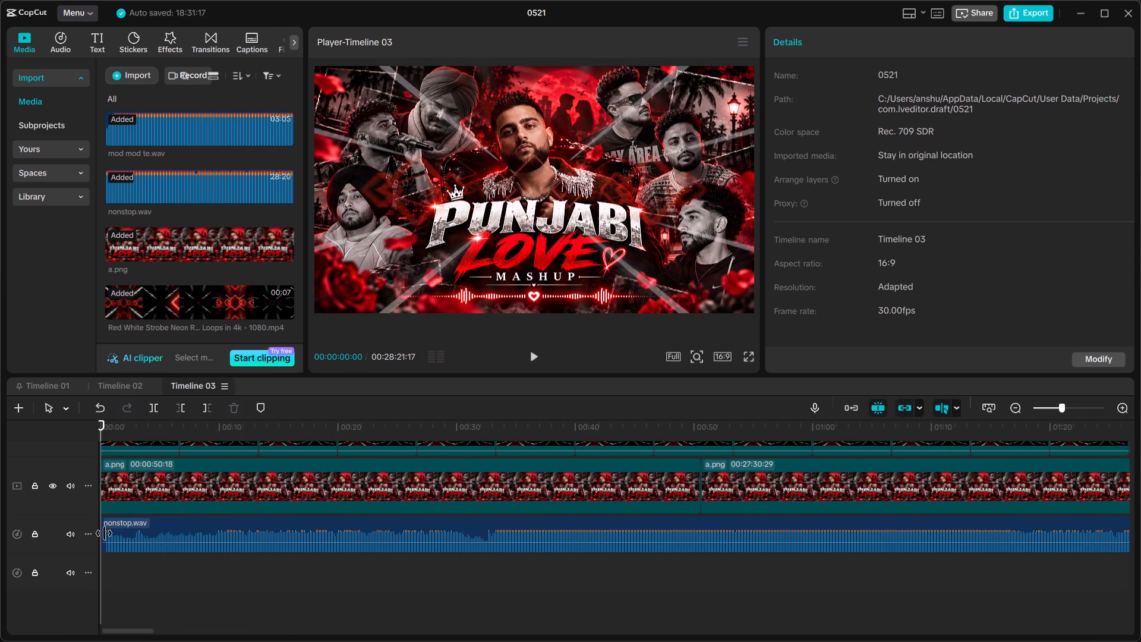
{"action": "scroll", "coordinate": [116, 534], "scroll_direction": "right", "scroll_amount": 2}
{"action": "scroll", "coordinate": [116, 534], "scroll_direction": "up", "scroll_amount": 1, "text": "ctrl"}
{"action": "scroll", "coordinate": [116, 534], "scroll_direction": "right", "scroll_amount": 8}
{"action": "scroll", "coordinate": [128, 543], "scroll_direction": "up", "scroll_amount": 1, "text": "ctrl"}
{"action": "scroll", "coordinate": [128, 543], "scroll_direction": "right", "scroll_amount": 1, "text": "ctrl"}
{"action": "scroll", "coordinate": [128, 543], "scroll_direction": "up", "scroll_amount": 3, "text": "ctrl"}
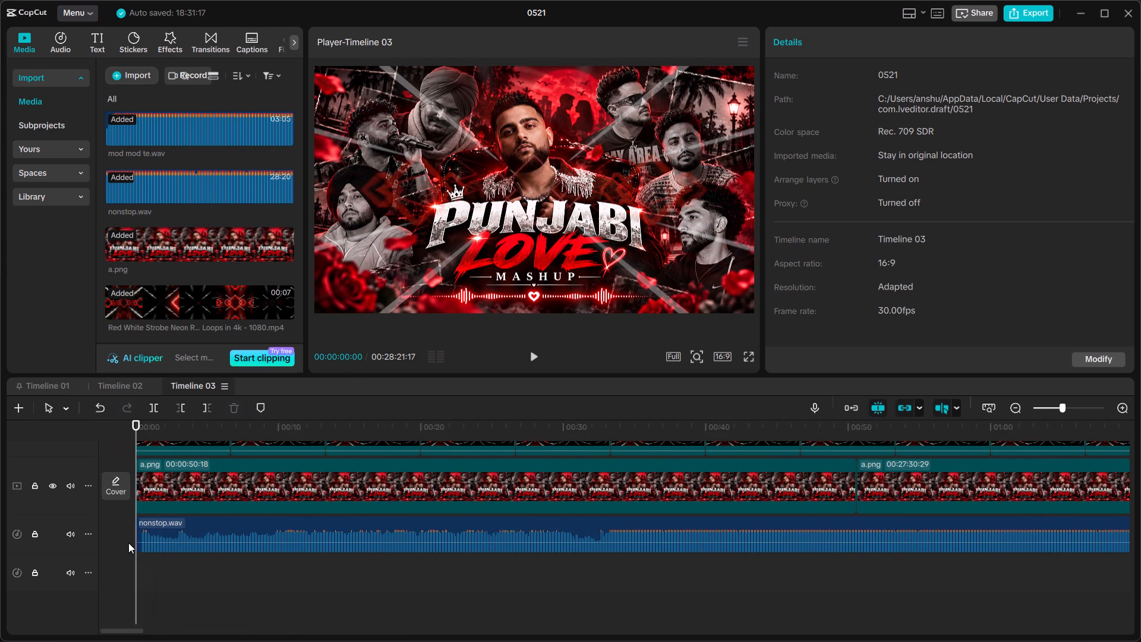
{"action": "scroll", "coordinate": [128, 543], "scroll_direction": "up", "scroll_amount": 9, "text": "ctrl"}
{"action": "left_click", "coordinate": [149, 536]}
{"action": "left_click", "coordinate": [137, 565]}
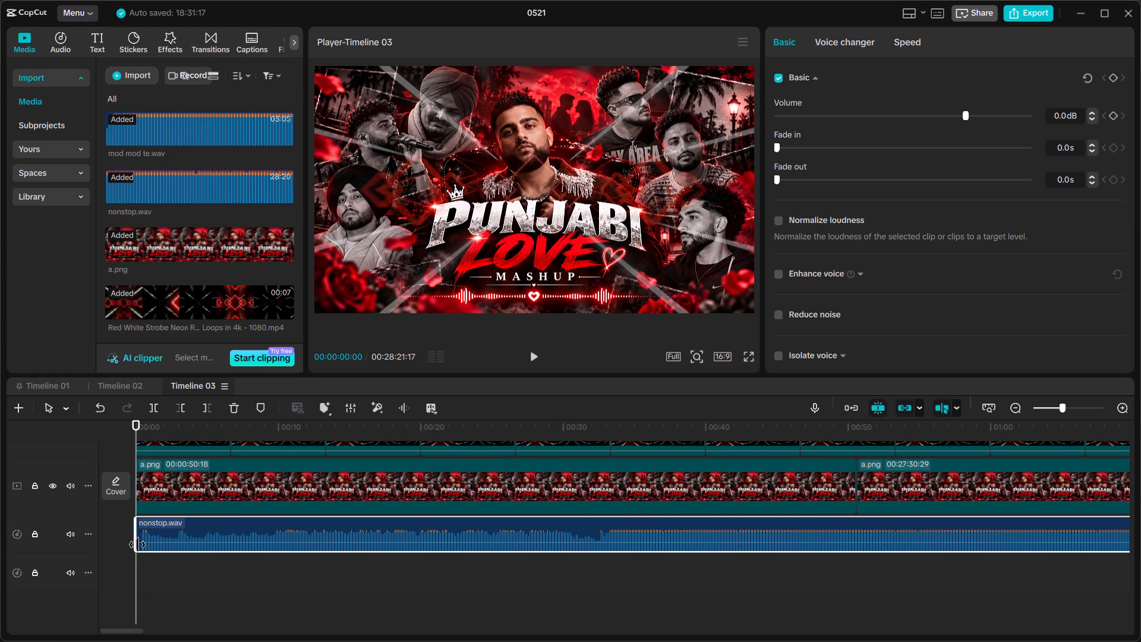
{"action": "left_click", "coordinate": [103, 572]}
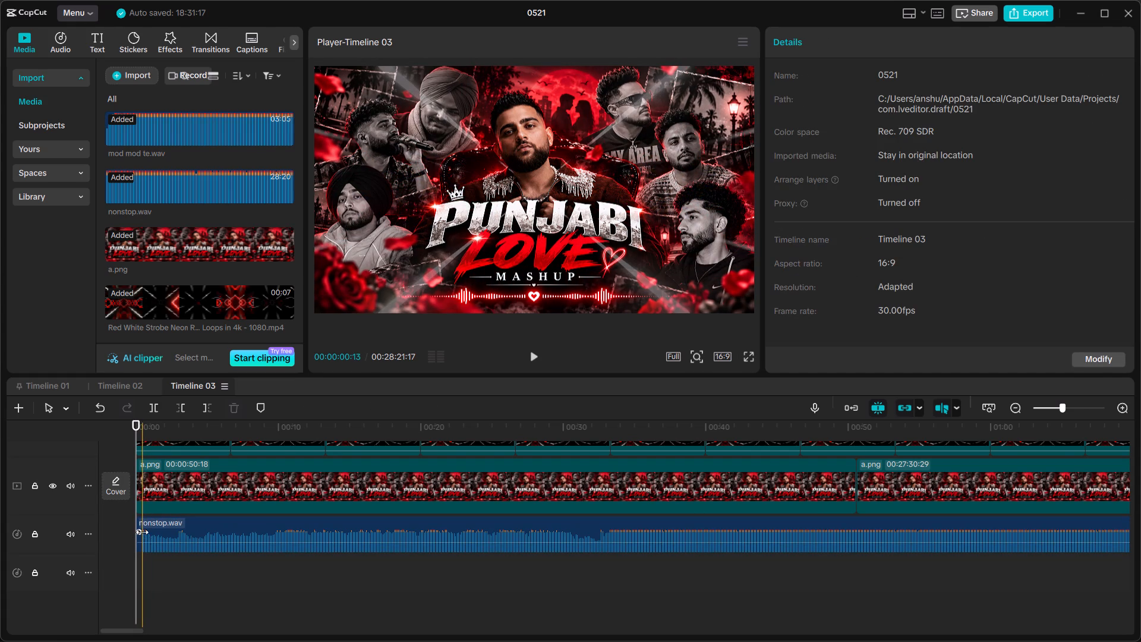
{"action": "left_click_drag", "start_coordinate": [142, 532], "coordinate": [187, 530]}
{"action": "left_click", "coordinate": [119, 558]}
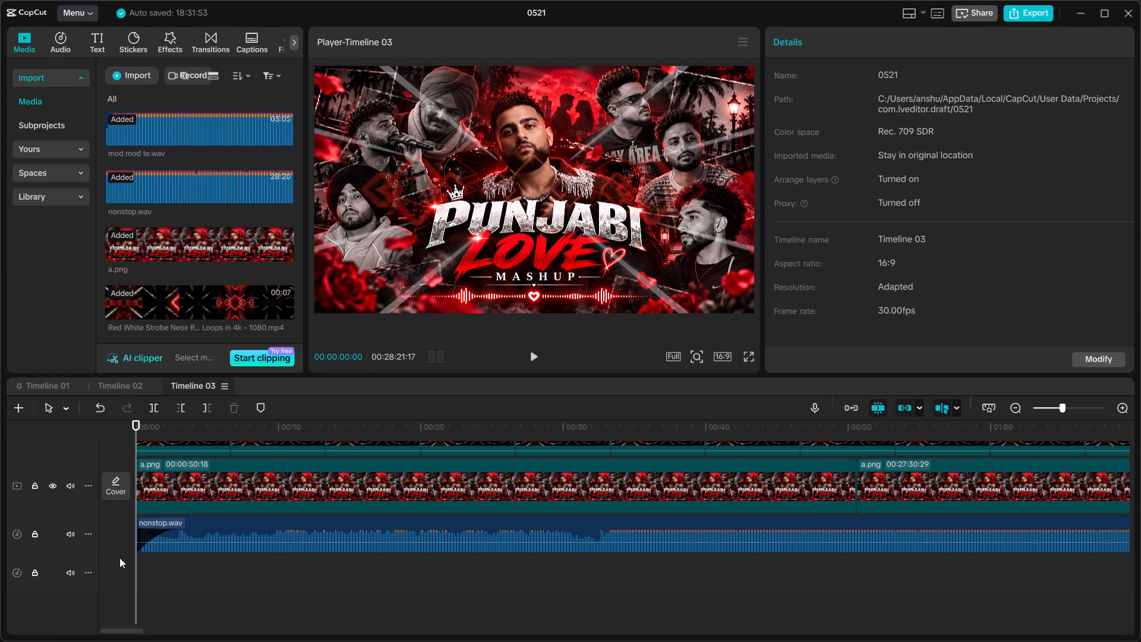
{"action": "key", "text": "space"}
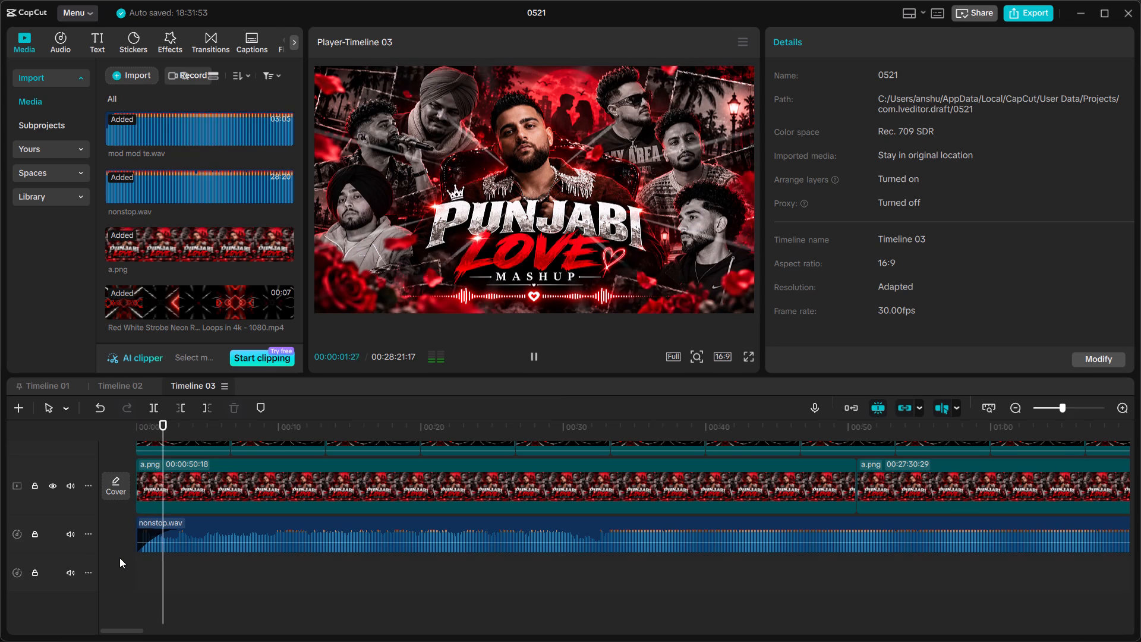
{"action": "key", "text": "space"}
Delete the short faded-in nonstop.wav clip on the second audio track at the end of the timeline.
{"action": "scroll", "coordinate": [119, 558], "scroll_direction": "left", "scroll_amount": 8}
{"action": "scroll", "coordinate": [354, 603], "scroll_direction": "down", "scroll_amount": 4, "text": "ctrl"}
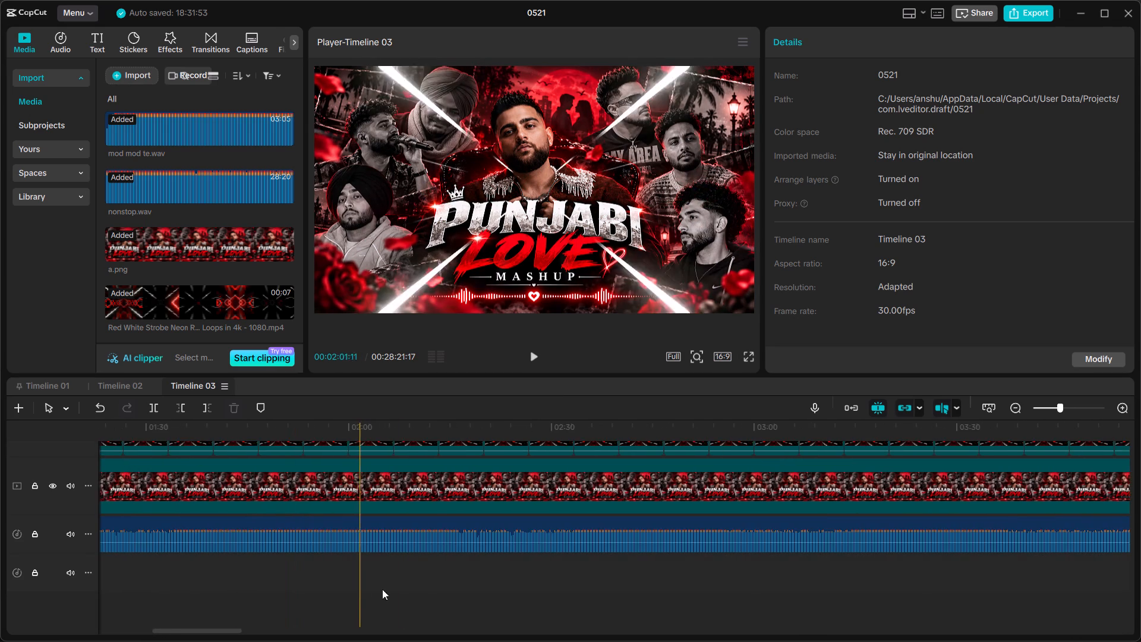
{"action": "scroll", "coordinate": [563, 578], "scroll_direction": "left", "scroll_amount": 15}
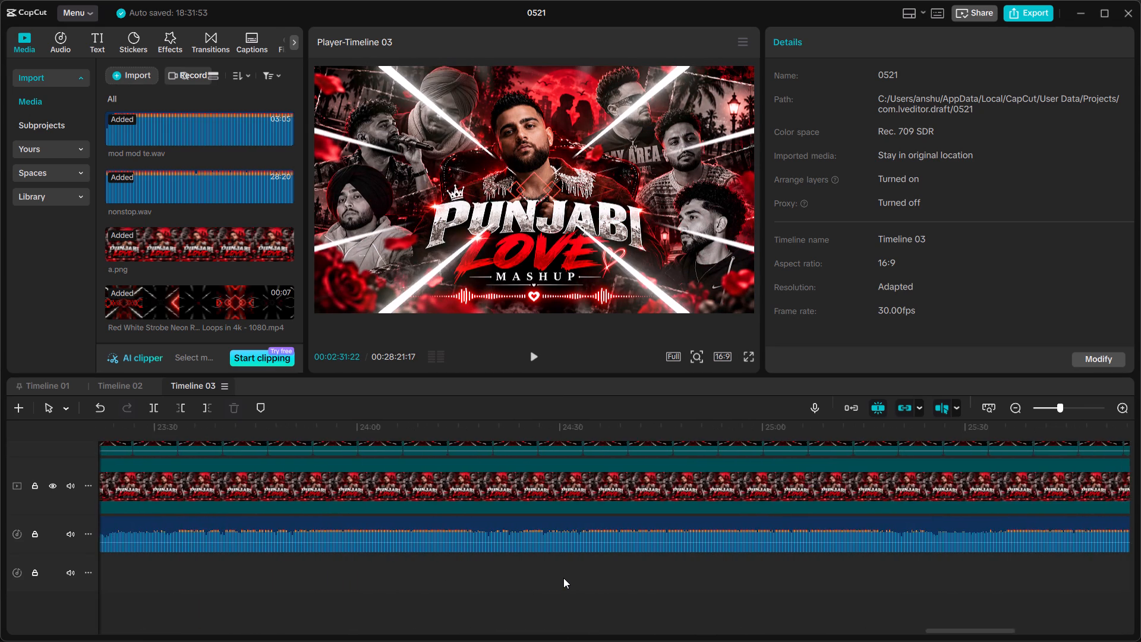
{"action": "scroll", "coordinate": [563, 578], "scroll_direction": "down", "scroll_amount": 5, "text": "ctrl"}
{"action": "left_click", "coordinate": [841, 561]}
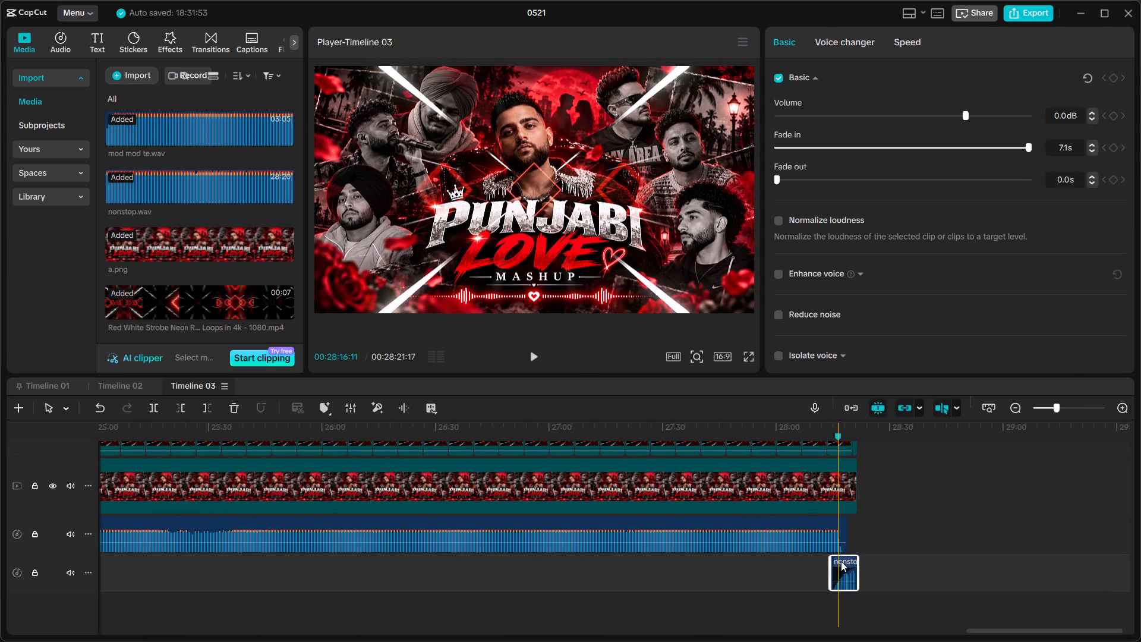
{"action": "left_click", "coordinate": [237, 406]}
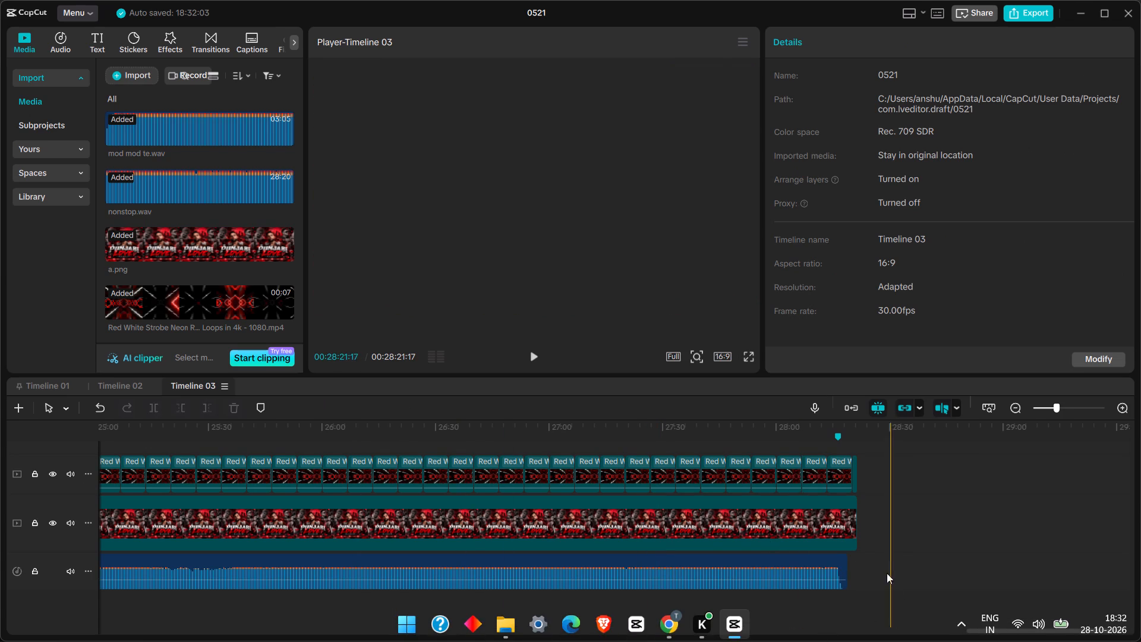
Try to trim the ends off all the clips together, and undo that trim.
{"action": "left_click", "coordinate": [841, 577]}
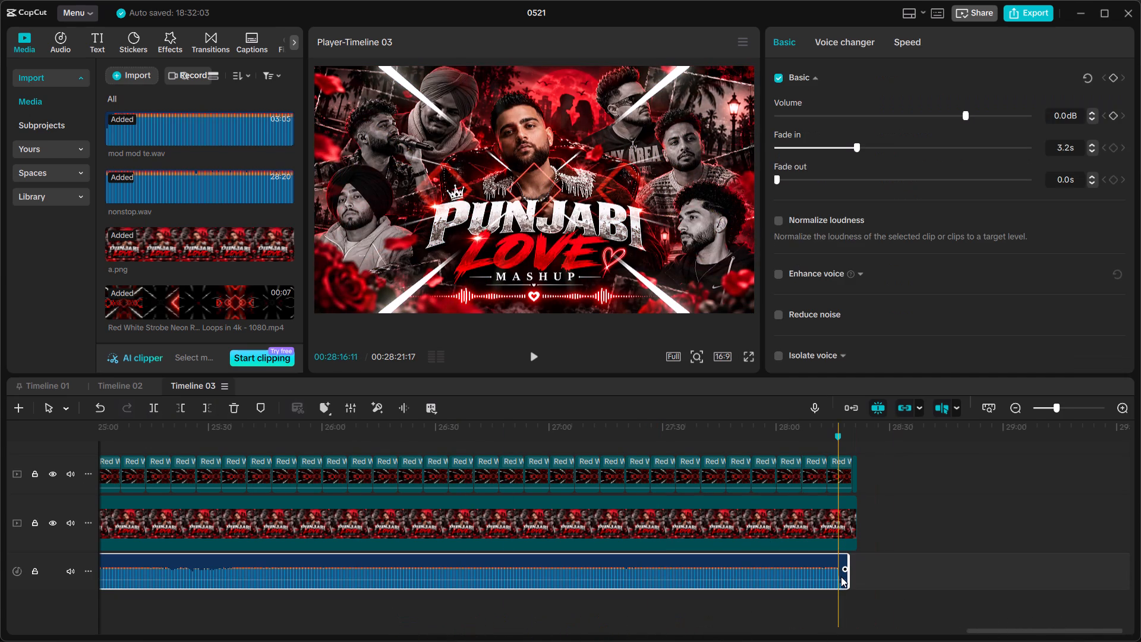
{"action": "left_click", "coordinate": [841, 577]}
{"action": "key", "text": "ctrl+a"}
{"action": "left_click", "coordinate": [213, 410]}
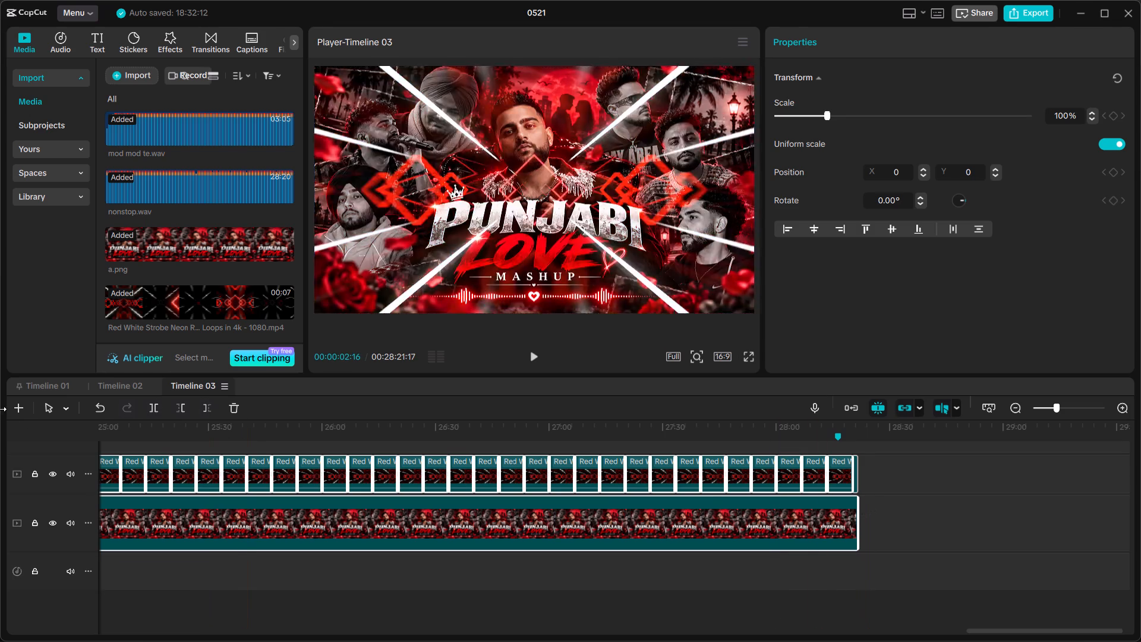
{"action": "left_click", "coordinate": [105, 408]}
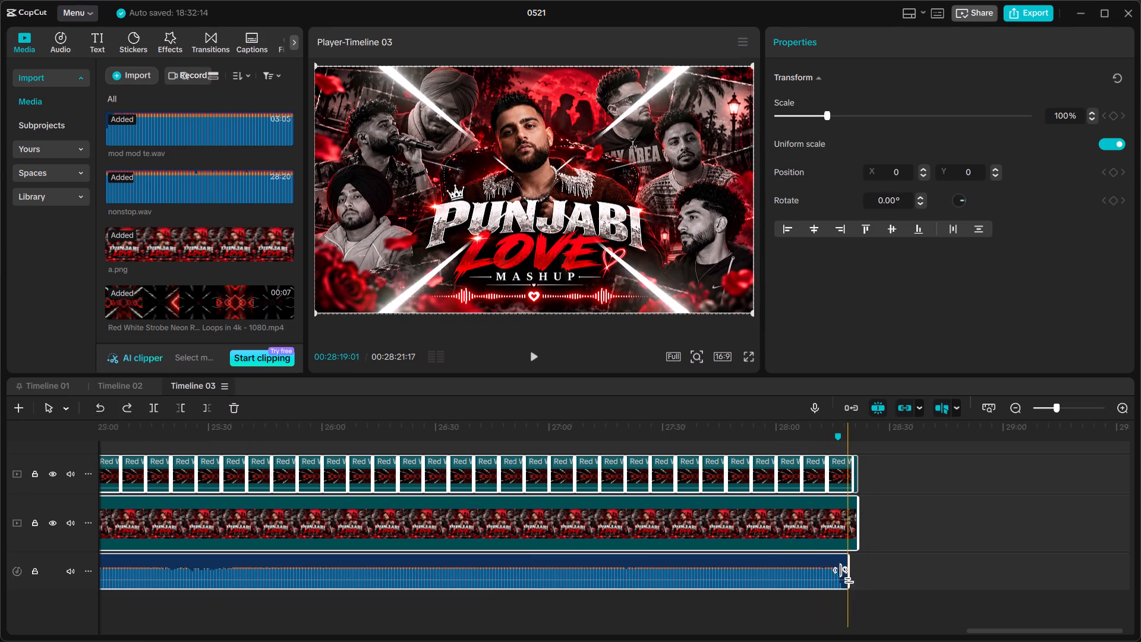
Trim all clips together so they end at the marker at 00:28:16:11, and play the ending from about 00:28:13.
{"action": "left_click", "coordinate": [839, 604]}
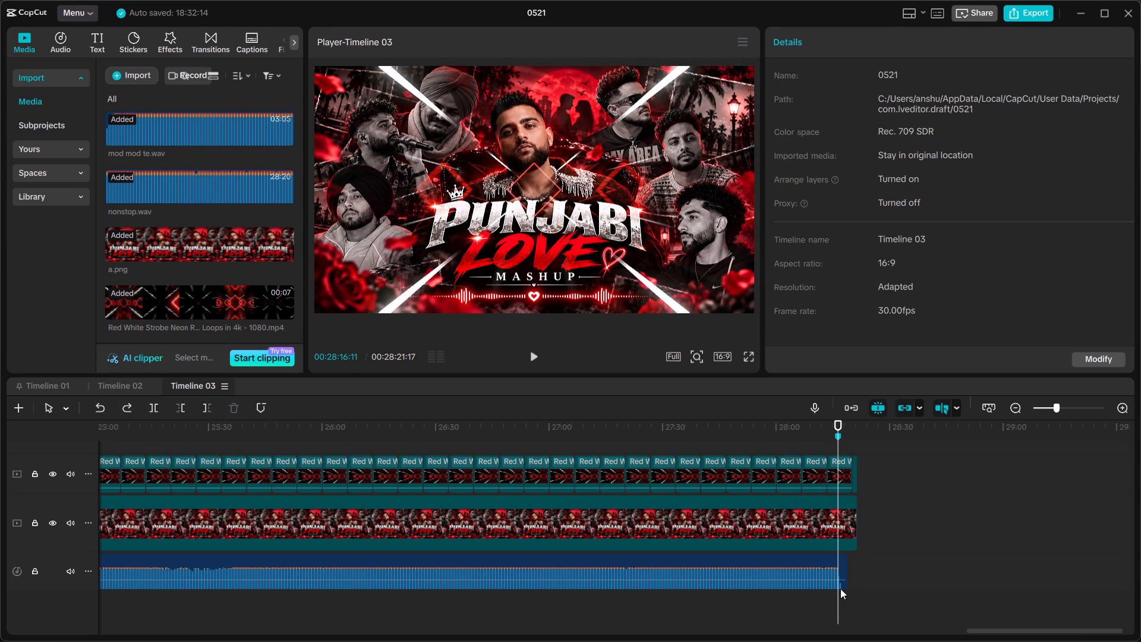
{"action": "key", "text": "ctrl+a"}
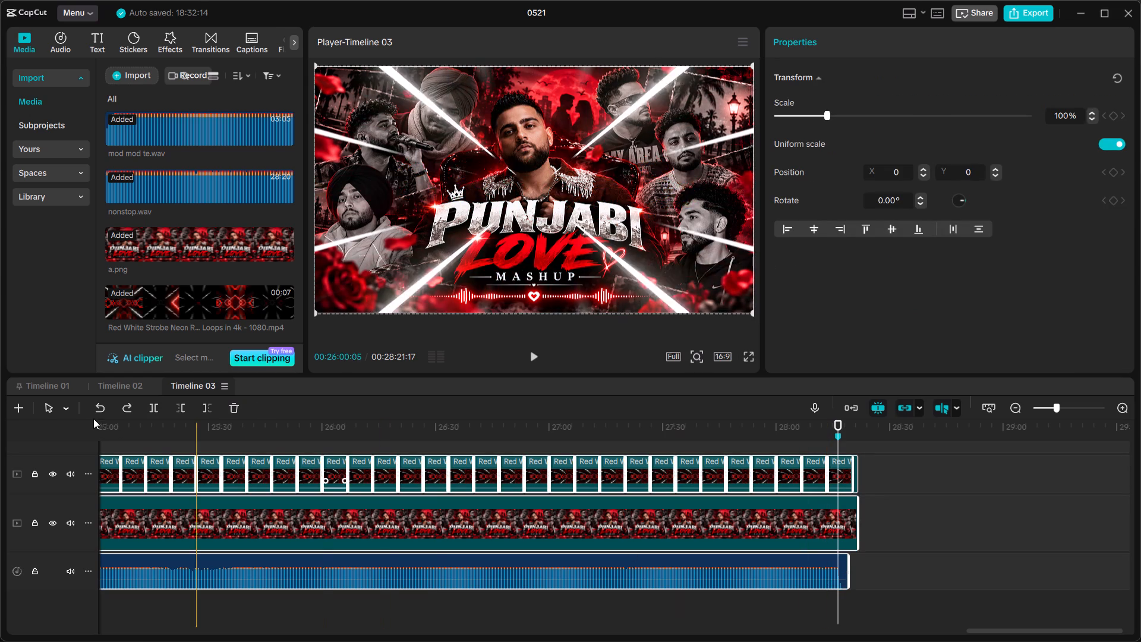
{"action": "left_click", "coordinate": [209, 405]}
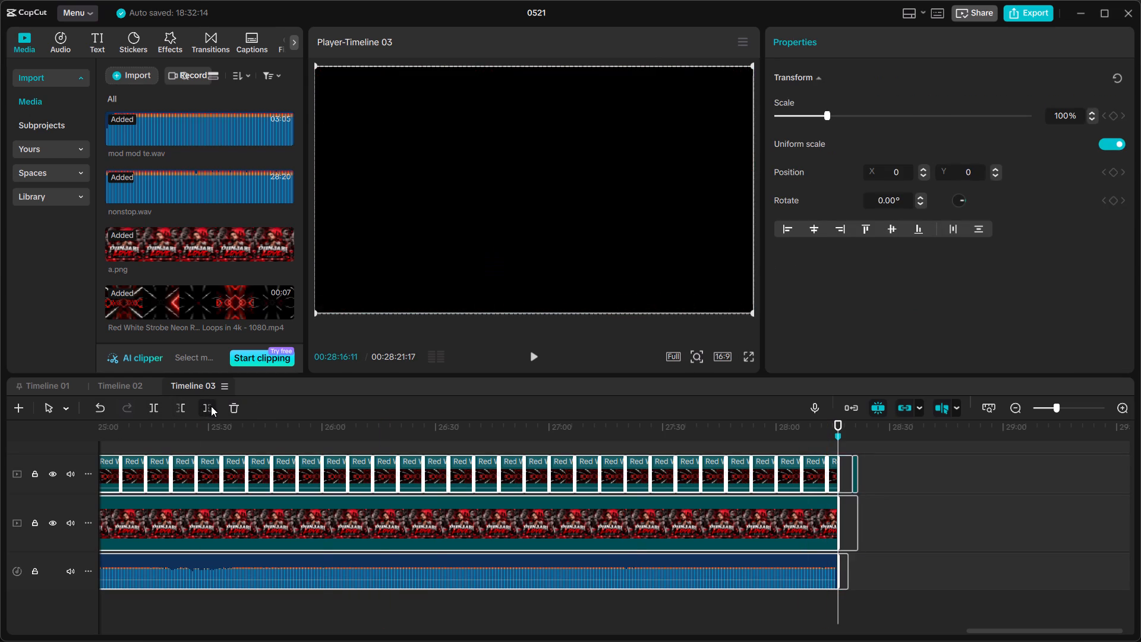
{"action": "left_click", "coordinate": [831, 618]}
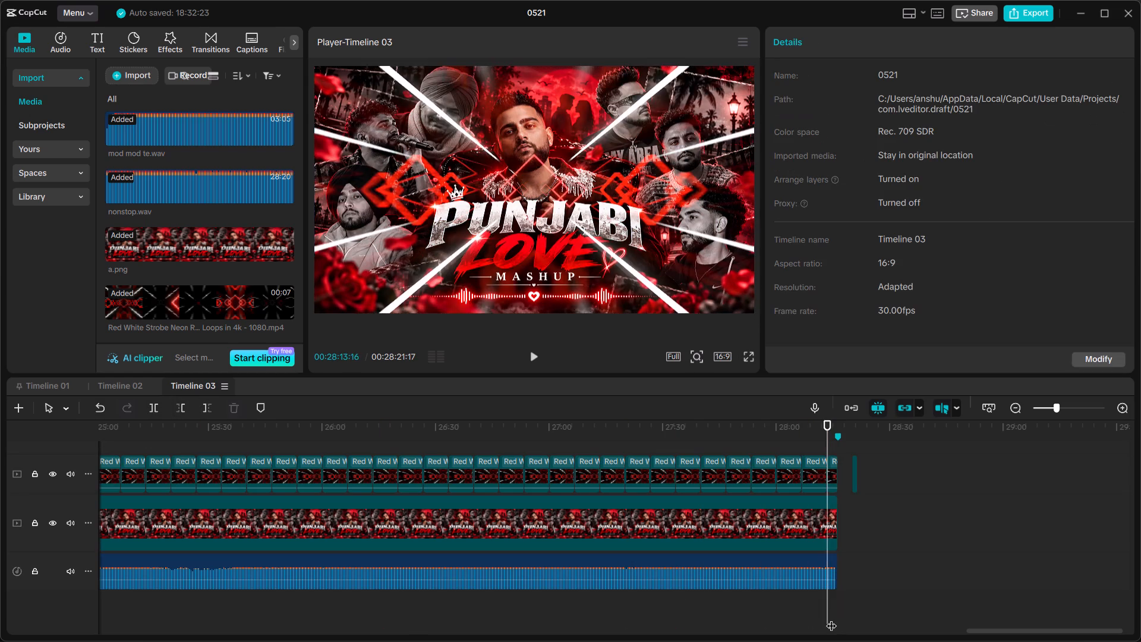
{"action": "key", "text": "space"}
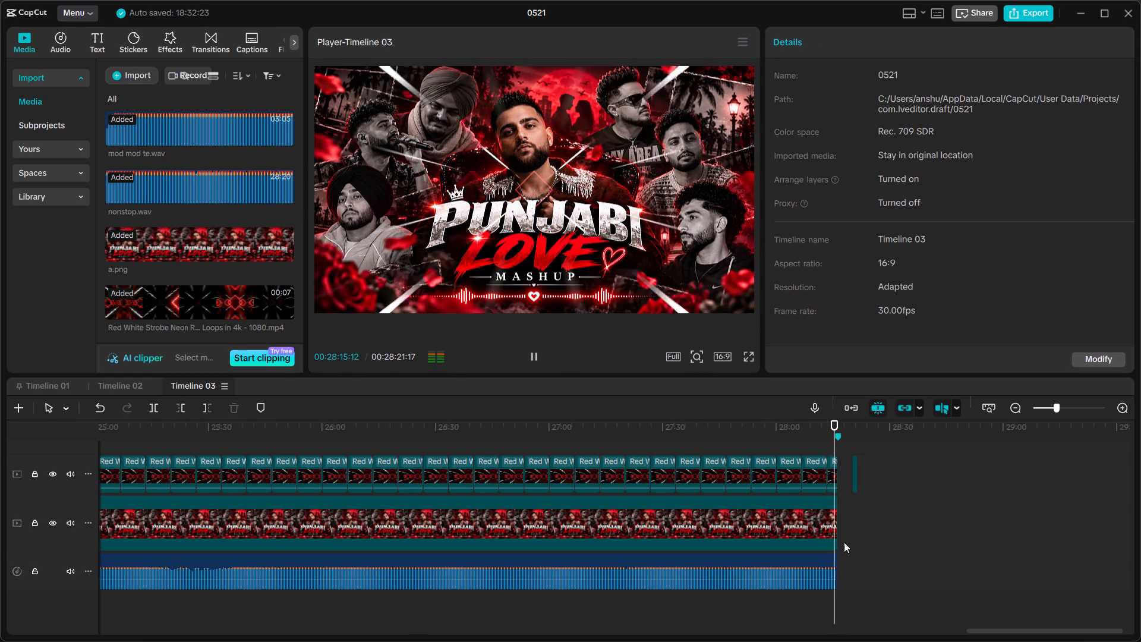
Delete the leftover Red White Strobe fragment lying beyond the trimmed end, near 00:28:20.
{"action": "left_click", "coordinate": [858, 473]}
{"action": "key", "text": "space"}
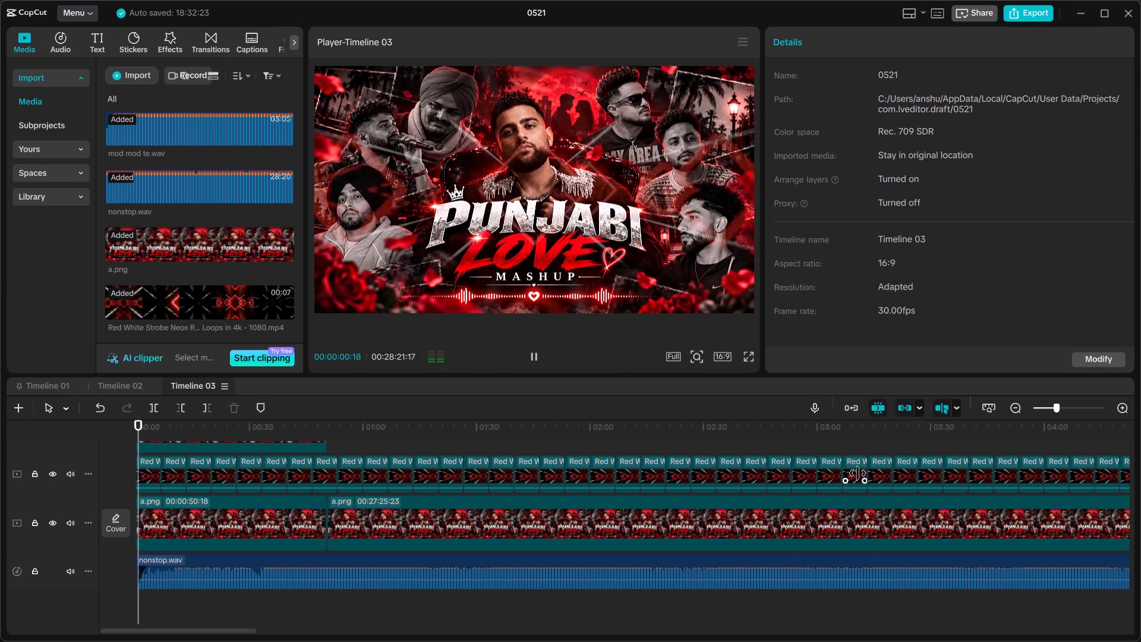
{"action": "scroll", "coordinate": [858, 473], "scroll_direction": "left", "scroll_amount": 7}
{"action": "key", "text": "space"}
{"action": "scroll", "coordinate": [858, 473], "scroll_direction": "left", "scroll_amount": 11}
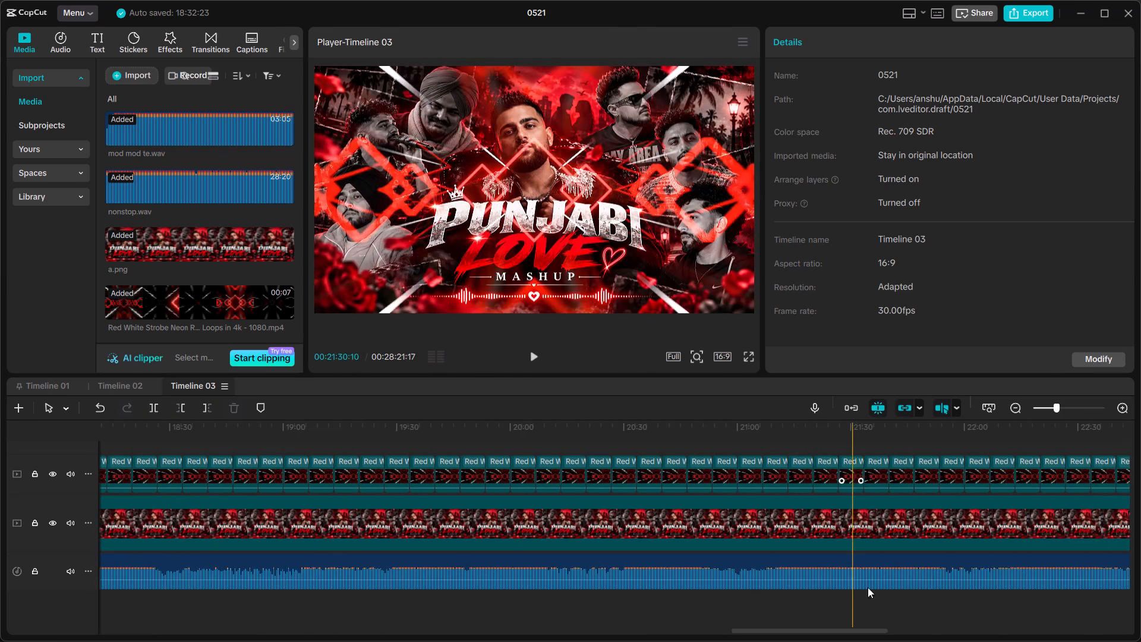
{"action": "scroll", "coordinate": [868, 587], "scroll_direction": "left", "scroll_amount": 3}
{"action": "scroll", "coordinate": [803, 499], "scroll_direction": "up", "scroll_amount": 9, "text": "ctrl"}
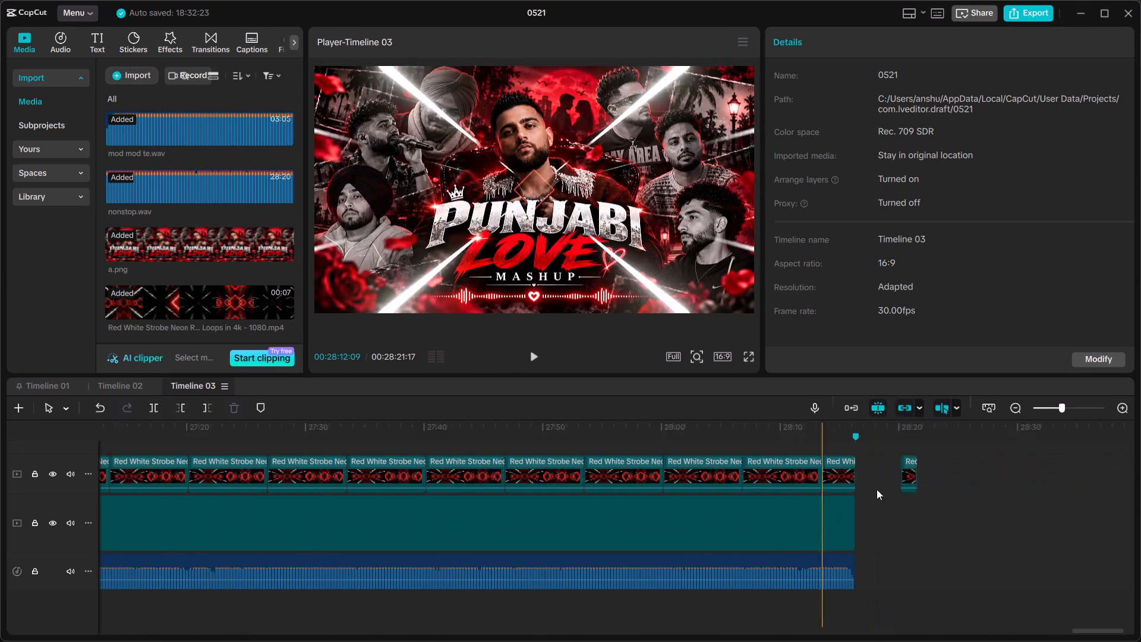
{"action": "scroll", "coordinate": [877, 489], "scroll_direction": "up", "scroll_amount": 2, "text": "ctrl"}
{"action": "left_click", "coordinate": [937, 467]}
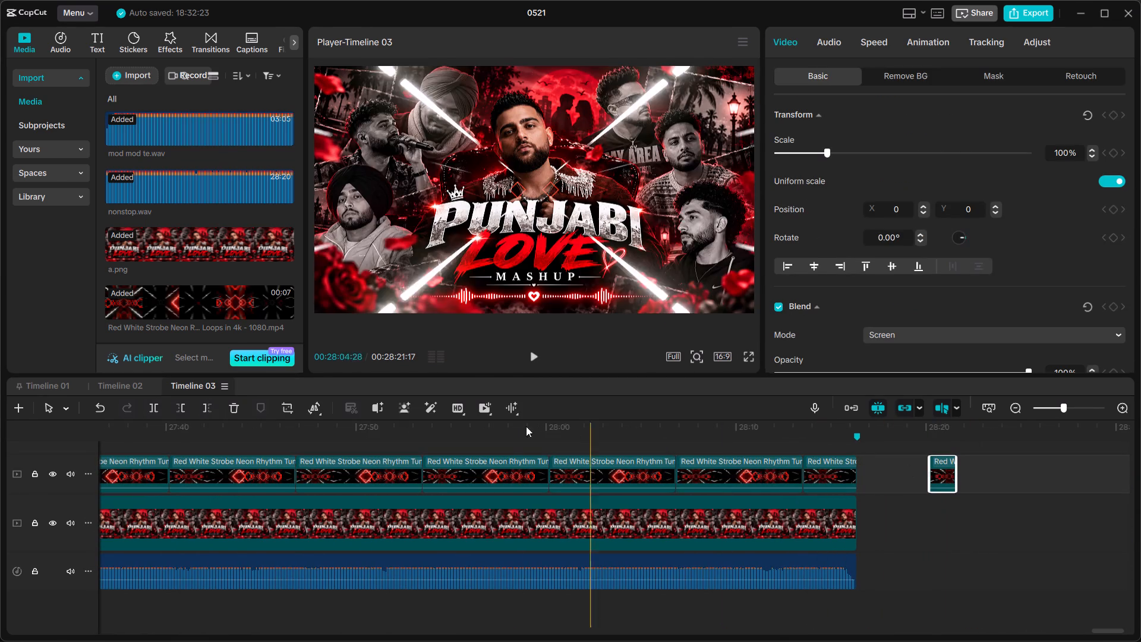
{"action": "left_click", "coordinate": [228, 407]}
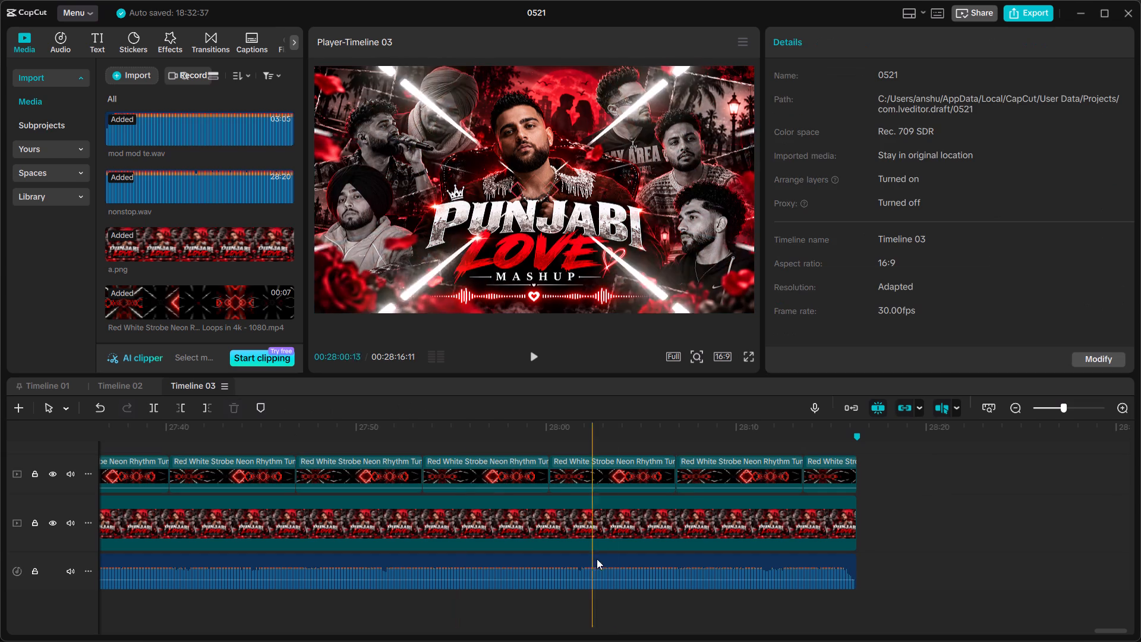
Apply a fade-out of about 1 s to the end of the nonstop.wav clip and play the ending.
{"action": "left_click_drag", "start_coordinate": [855, 573], "coordinate": [840, 573]}
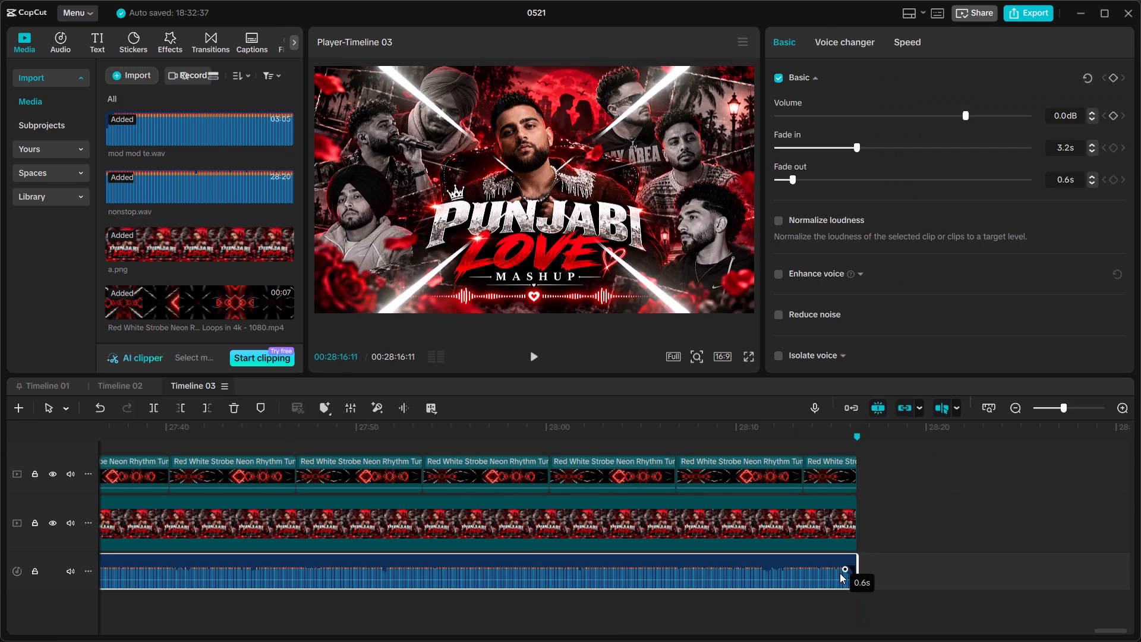
{"action": "left_click_drag", "start_coordinate": [840, 573], "coordinate": [833, 570]}
{"action": "left_click", "coordinate": [833, 570]}
{"action": "left_click", "coordinate": [836, 596]}
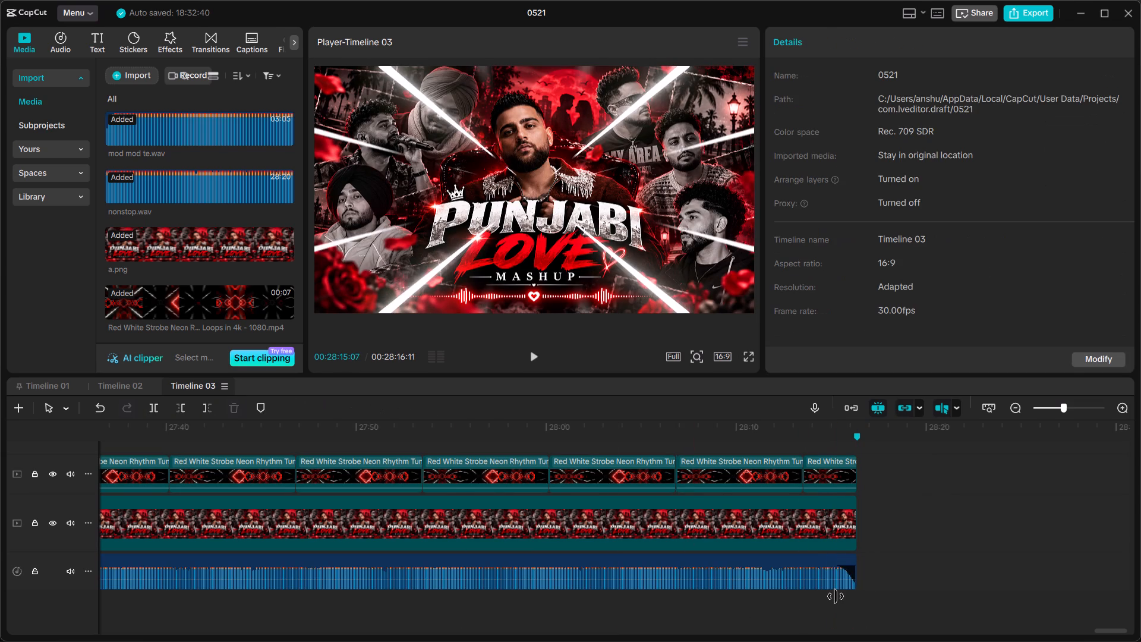
{"action": "key", "text": "space"}
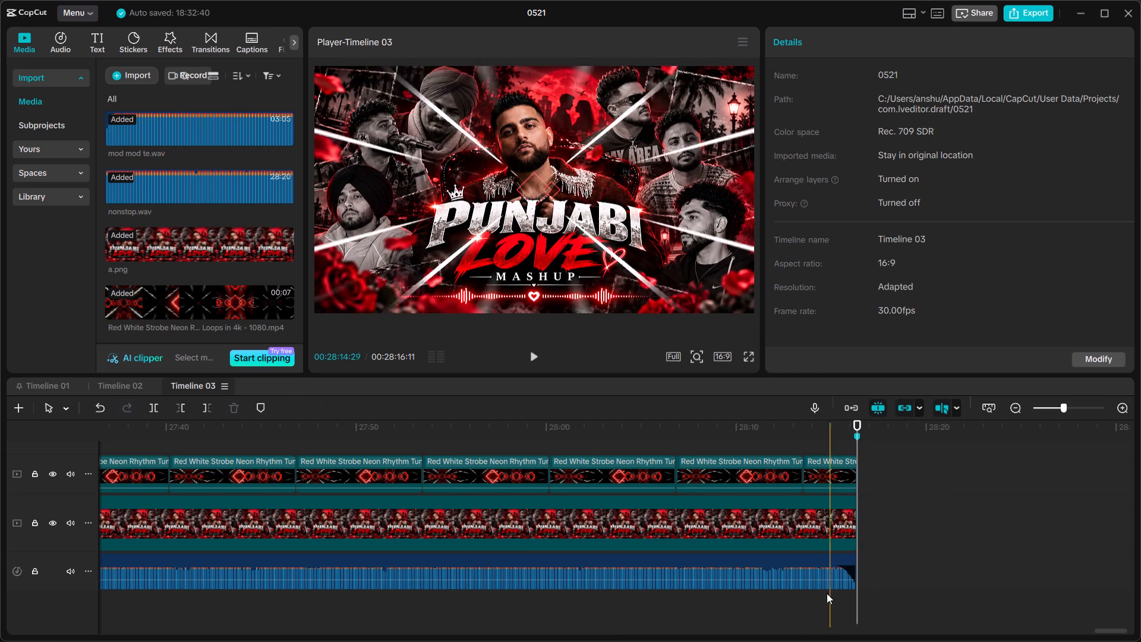
{"action": "key", "text": "space"}
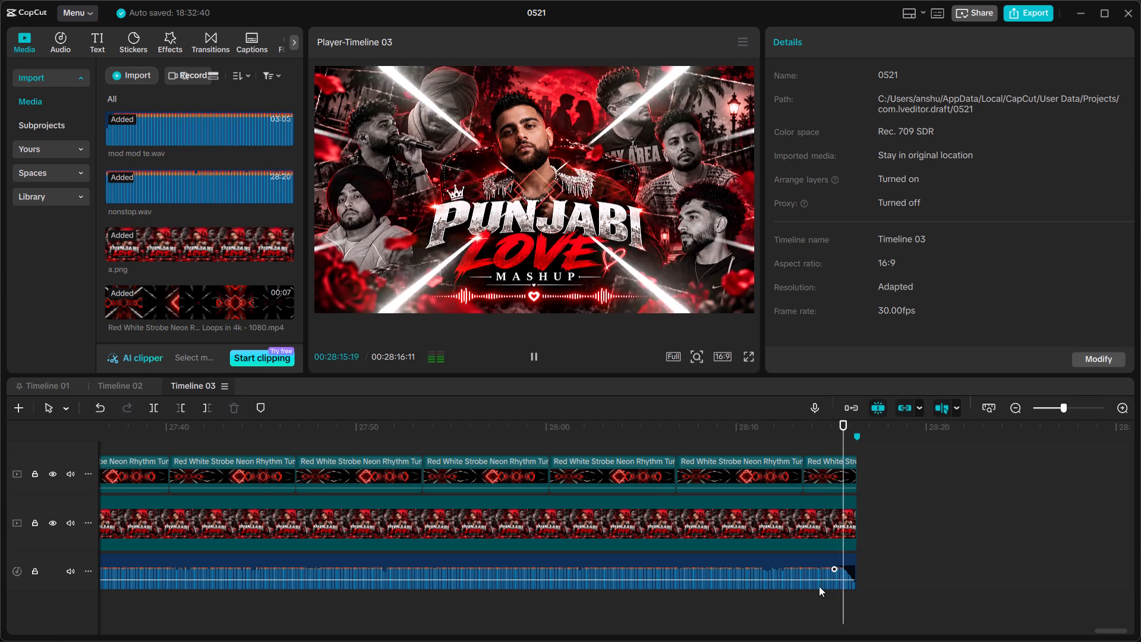
{"action": "key", "text": "space"}
Extend the a.png overlay on the top track to end at 00:28:16:11, and play the ending and the opening.
{"action": "scroll", "coordinate": [617, 503], "scroll_direction": "up", "scroll_amount": 2}
{"action": "scroll", "coordinate": [559, 506], "scroll_direction": "up", "scroll_amount": 3}
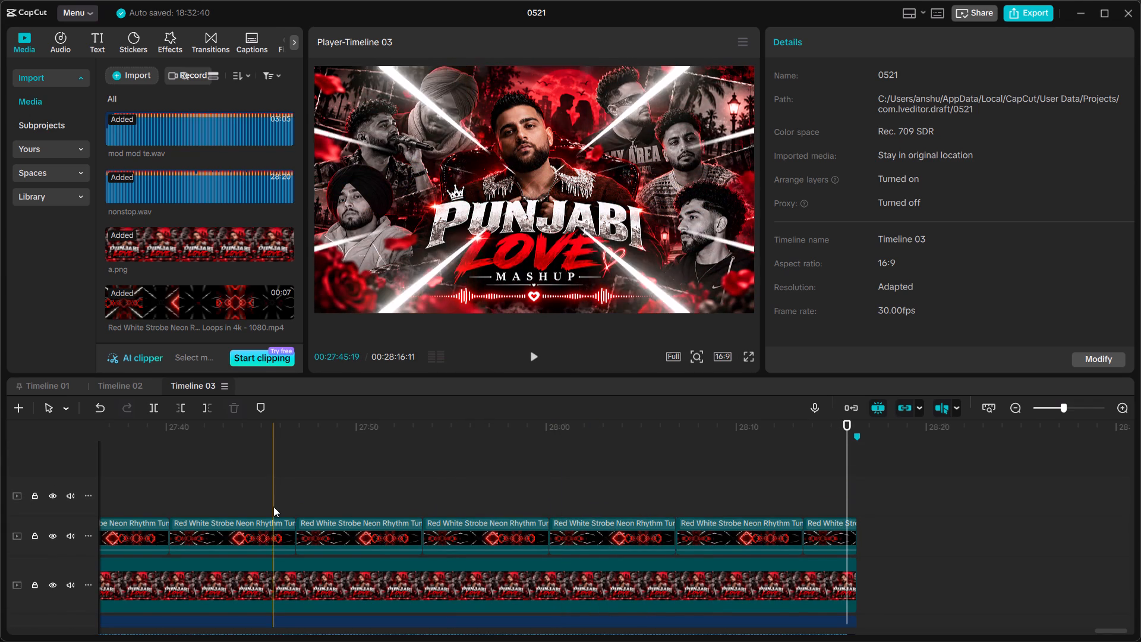
{"action": "scroll", "coordinate": [273, 506], "scroll_direction": "down", "scroll_amount": 11, "text": "ctrl"}
{"action": "scroll", "coordinate": [216, 502], "scroll_direction": "down", "scroll_amount": 5, "text": "ctrl"}
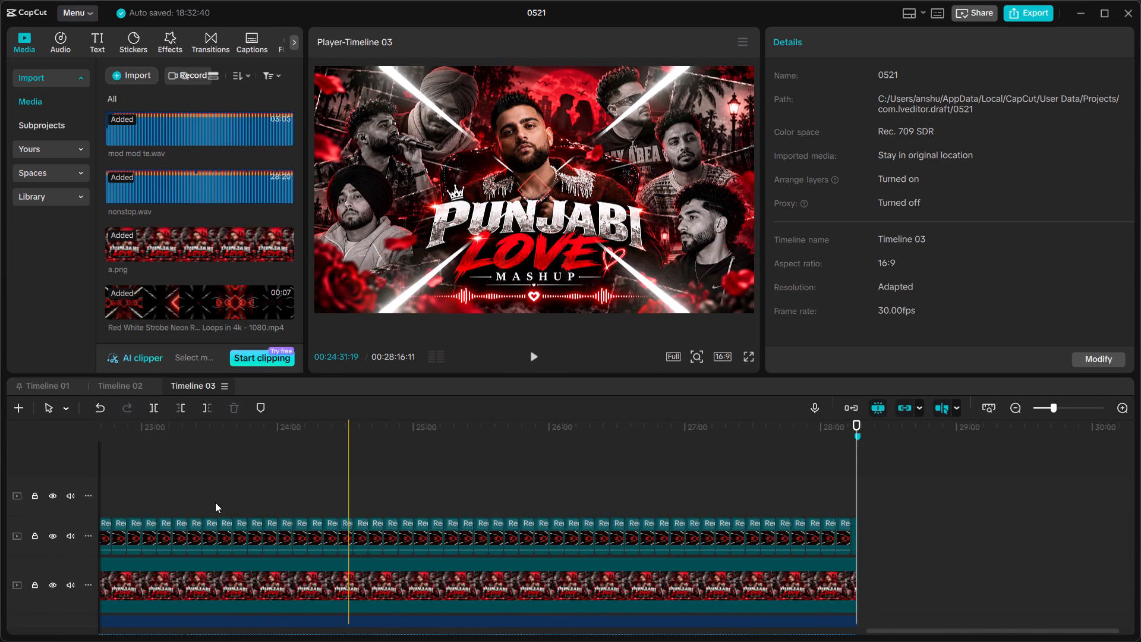
{"action": "scroll", "coordinate": [215, 502], "scroll_direction": "down", "scroll_amount": 13, "text": "ctrl"}
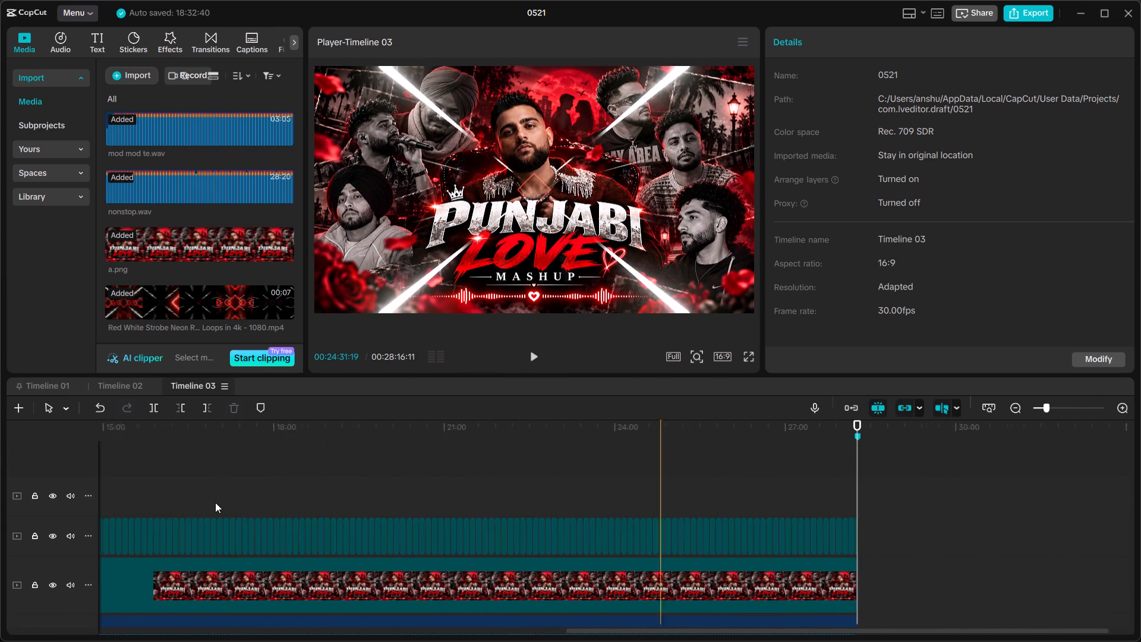
{"action": "scroll", "coordinate": [215, 502], "scroll_direction": "down", "scroll_amount": 8, "text": "ctrl"}
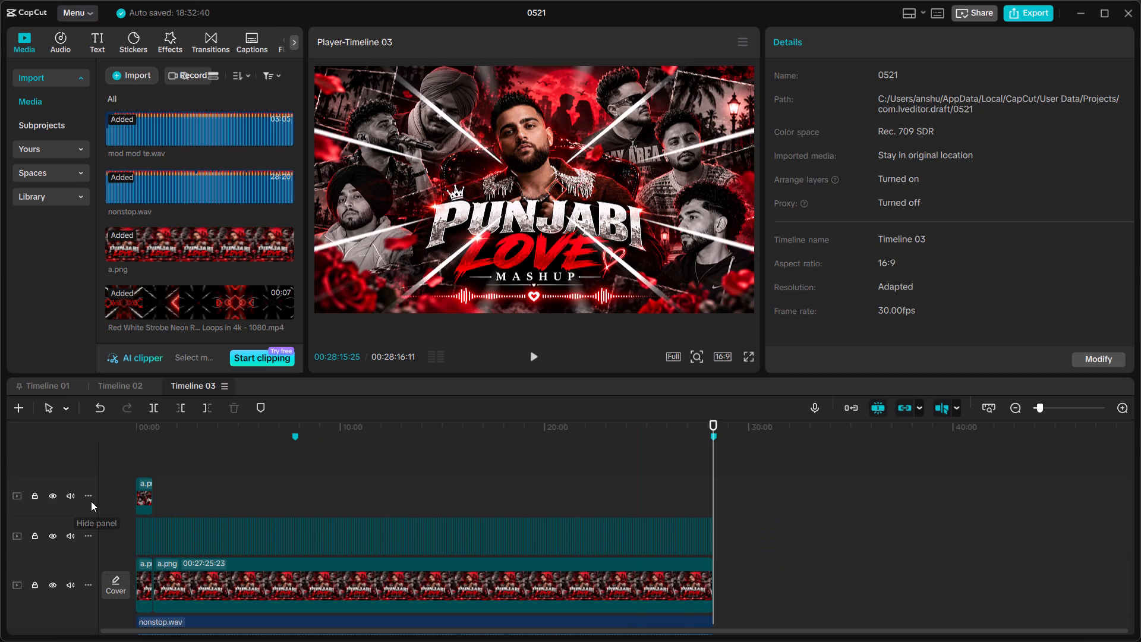
{"action": "left_click", "coordinate": [140, 489]}
{"action": "left_click_drag", "start_coordinate": [154, 490], "coordinate": [590, 537]}
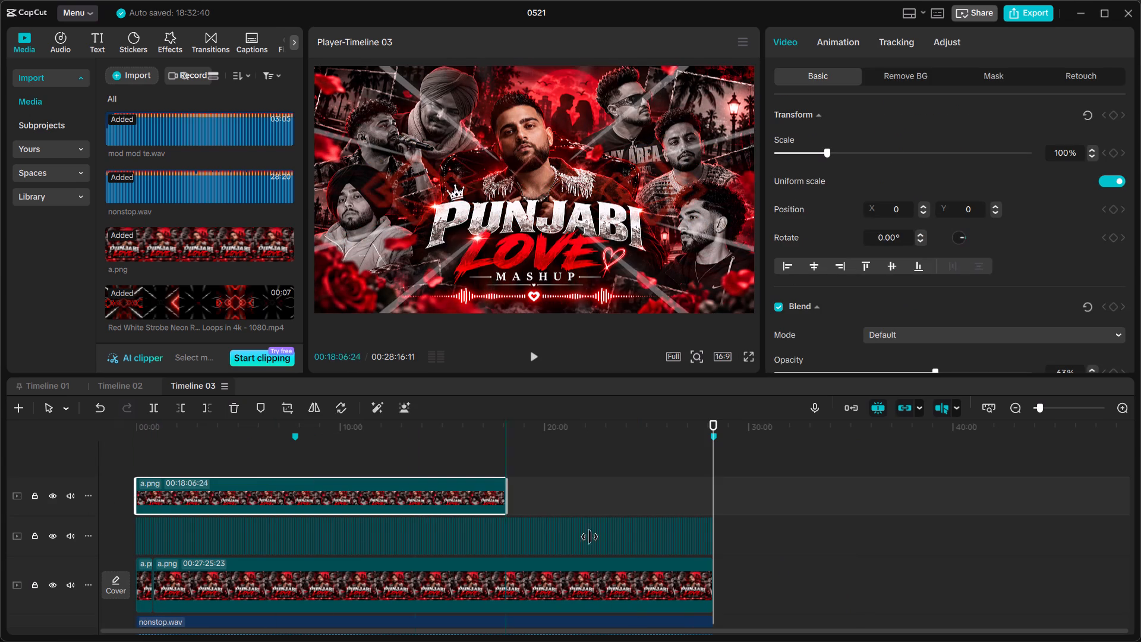
{"action": "left_click_drag", "start_coordinate": [590, 537], "coordinate": [713, 524]}
{"action": "key", "text": "space"}
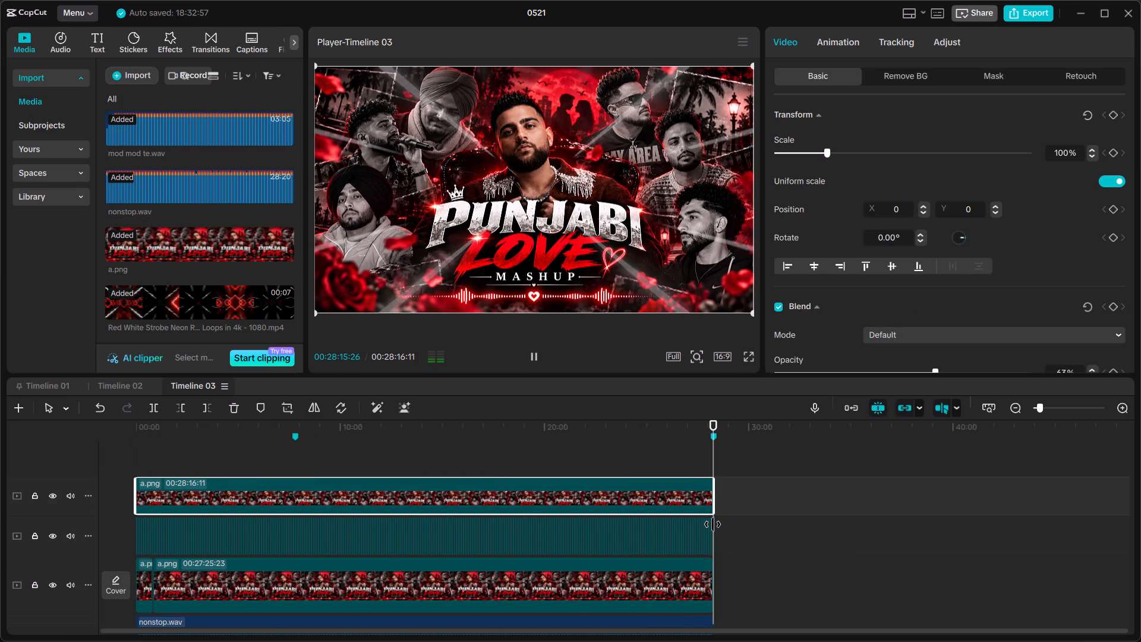
{"action": "key", "text": "space"}
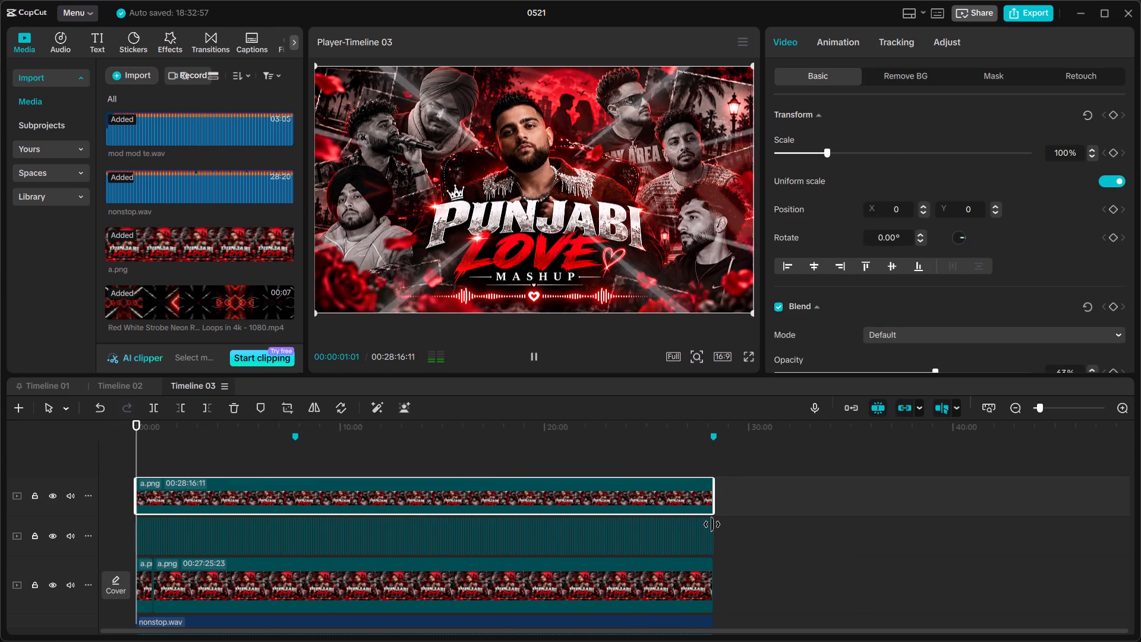
{"action": "key", "text": "space"}
Lower the top a.png overlay's opacity to 39% and play the opening to check the strobe intensity.
{"action": "scroll", "coordinate": [884, 337], "scroll_direction": "down", "scroll_amount": 2}
{"action": "left_click_drag", "start_coordinate": [933, 308], "coordinate": [917, 310]}
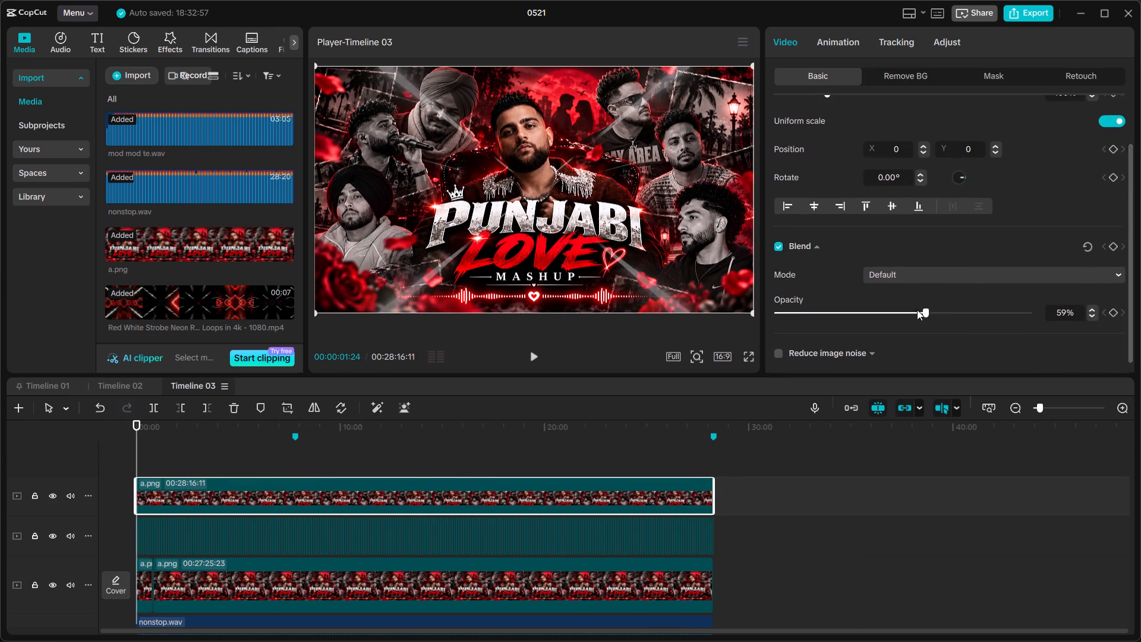
{"action": "left_click_drag", "start_coordinate": [917, 310], "coordinate": [875, 316]}
{"action": "key", "text": "space"}
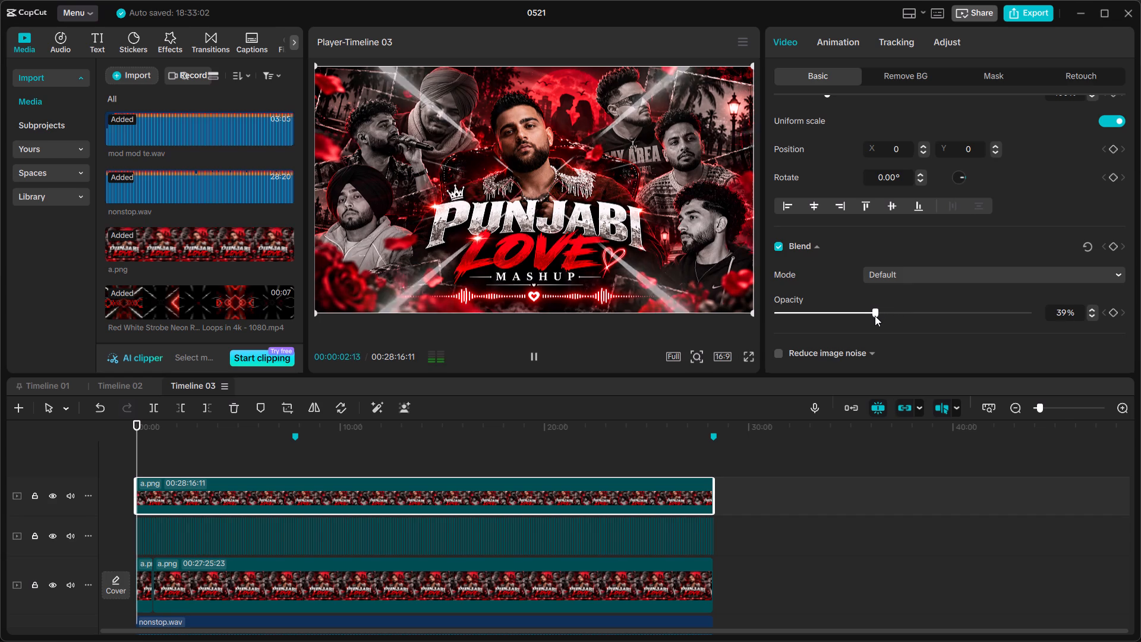
{"action": "key", "text": "space"}
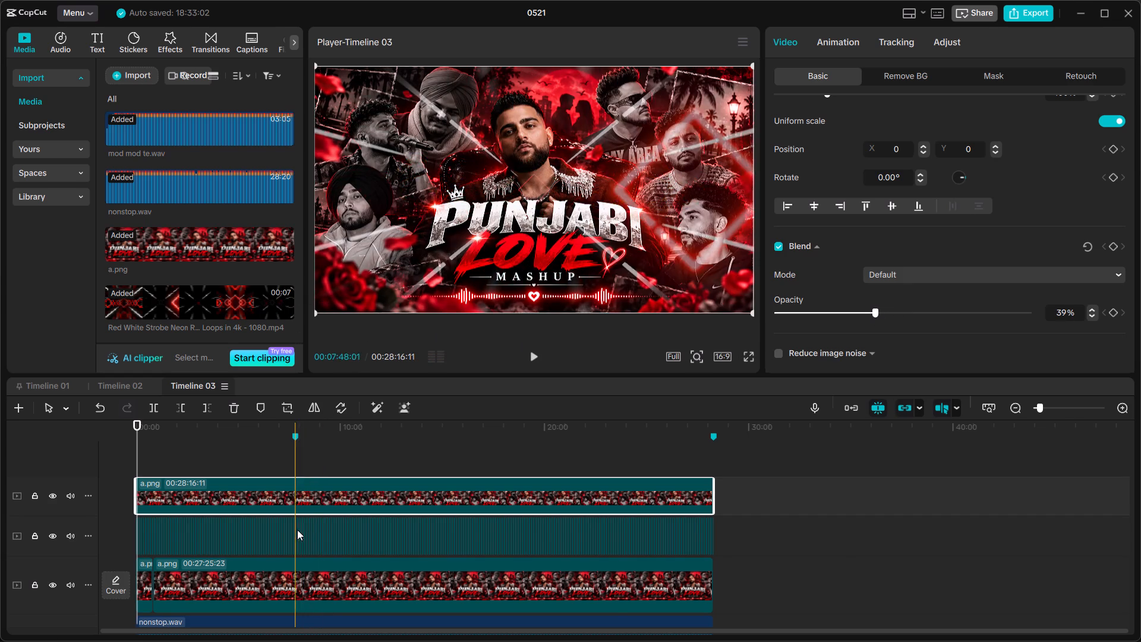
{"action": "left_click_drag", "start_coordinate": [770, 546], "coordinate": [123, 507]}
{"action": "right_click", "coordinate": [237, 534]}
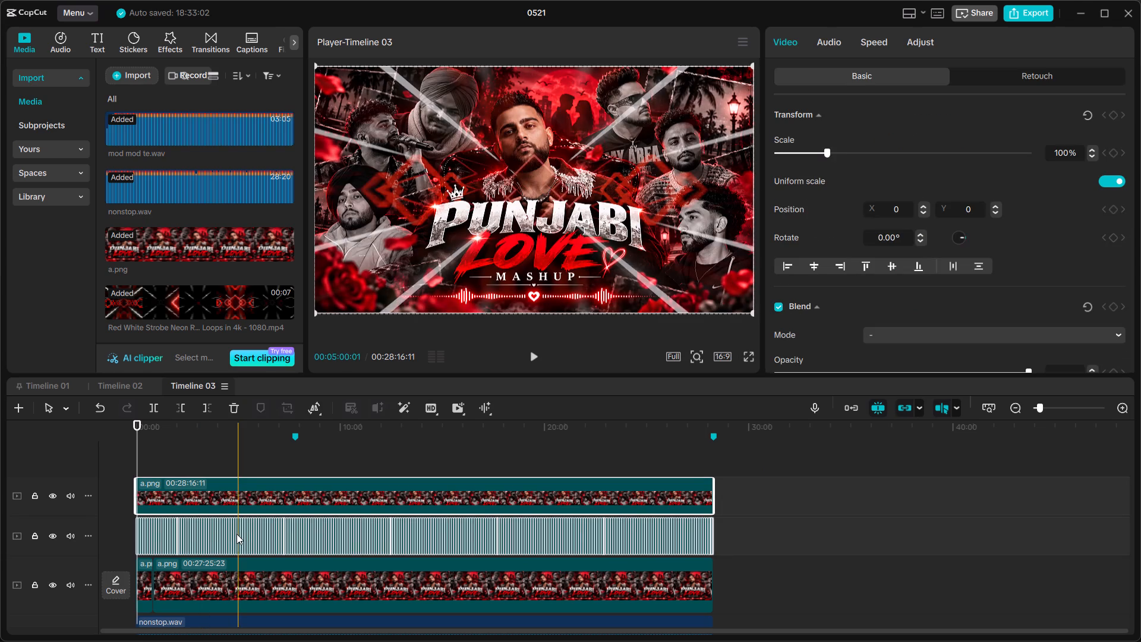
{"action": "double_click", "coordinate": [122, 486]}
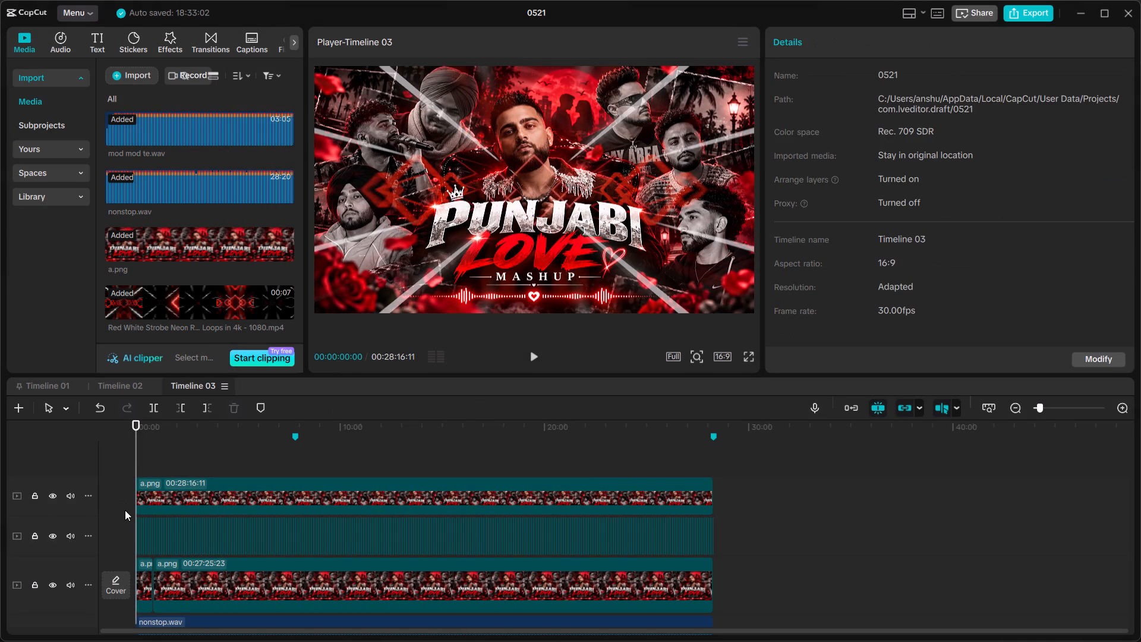
Combine all the Red White Strobe clips on the middle track into one compound clip and play the opening.
{"action": "left_click_drag", "start_coordinate": [128, 525], "coordinate": [717, 542]}
{"action": "right_click", "coordinate": [704, 538]}
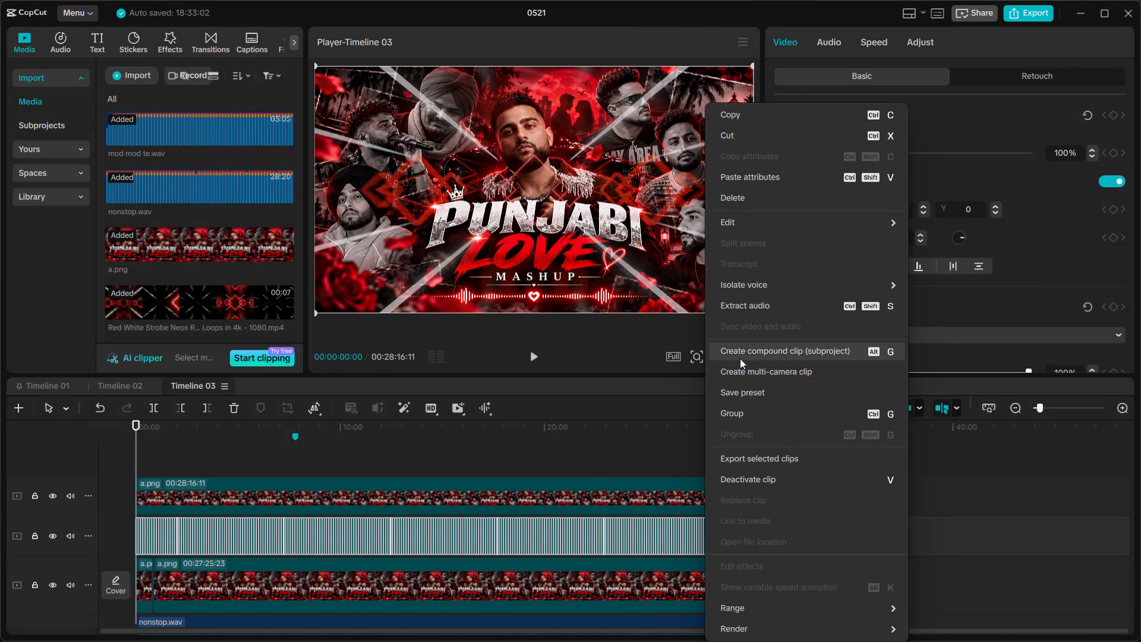
{"action": "left_click", "coordinate": [749, 353]}
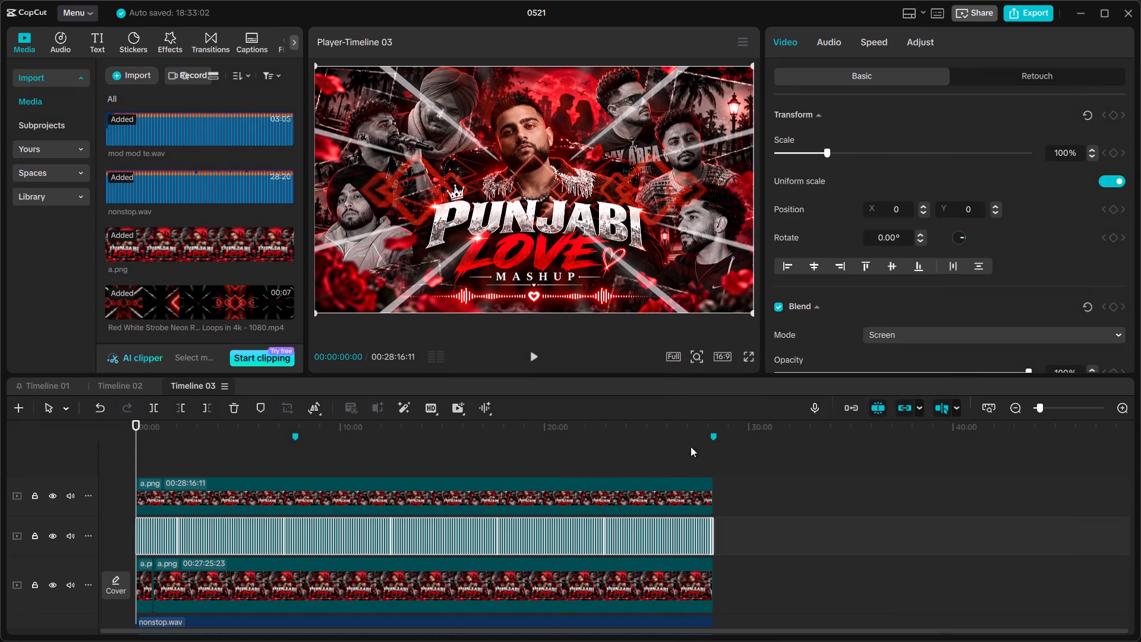
{"action": "key", "text": "space"}
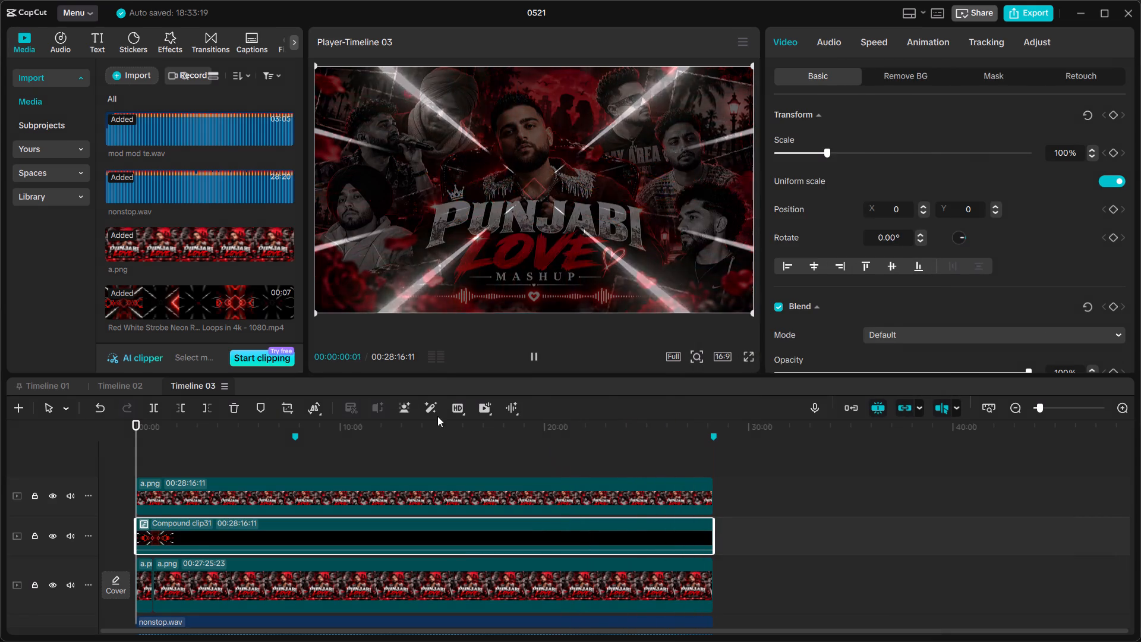
{"action": "key", "text": "space"}
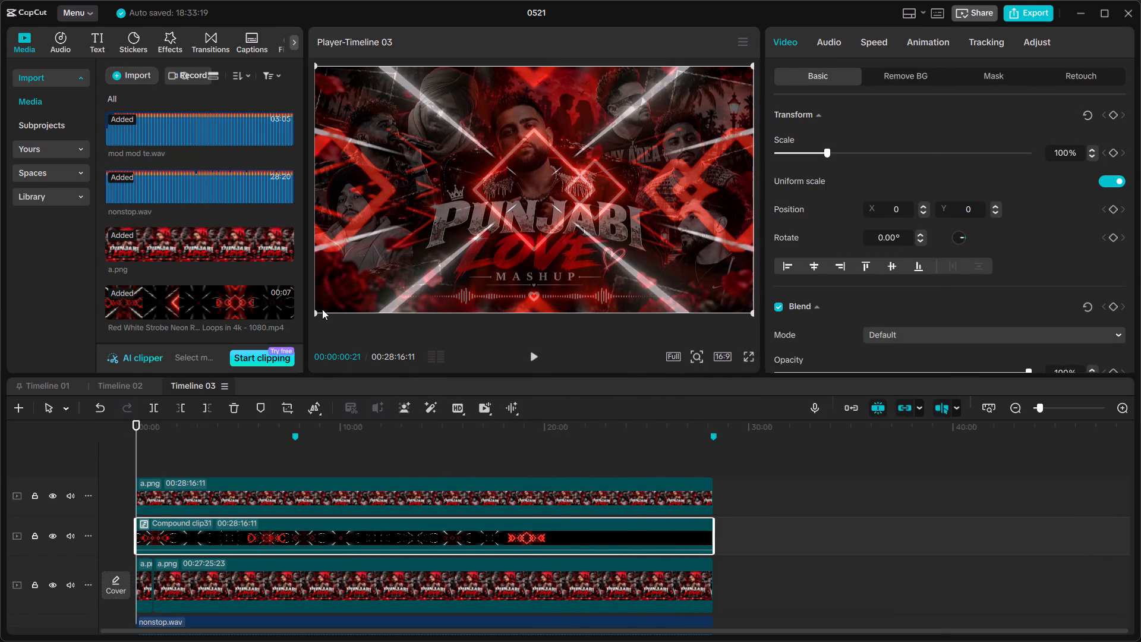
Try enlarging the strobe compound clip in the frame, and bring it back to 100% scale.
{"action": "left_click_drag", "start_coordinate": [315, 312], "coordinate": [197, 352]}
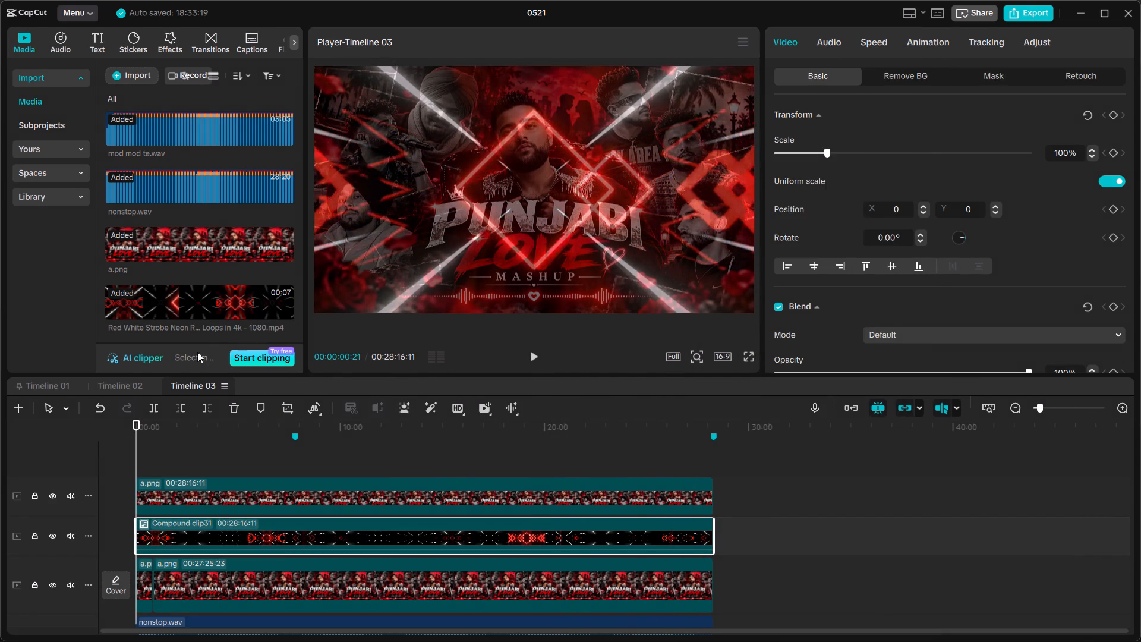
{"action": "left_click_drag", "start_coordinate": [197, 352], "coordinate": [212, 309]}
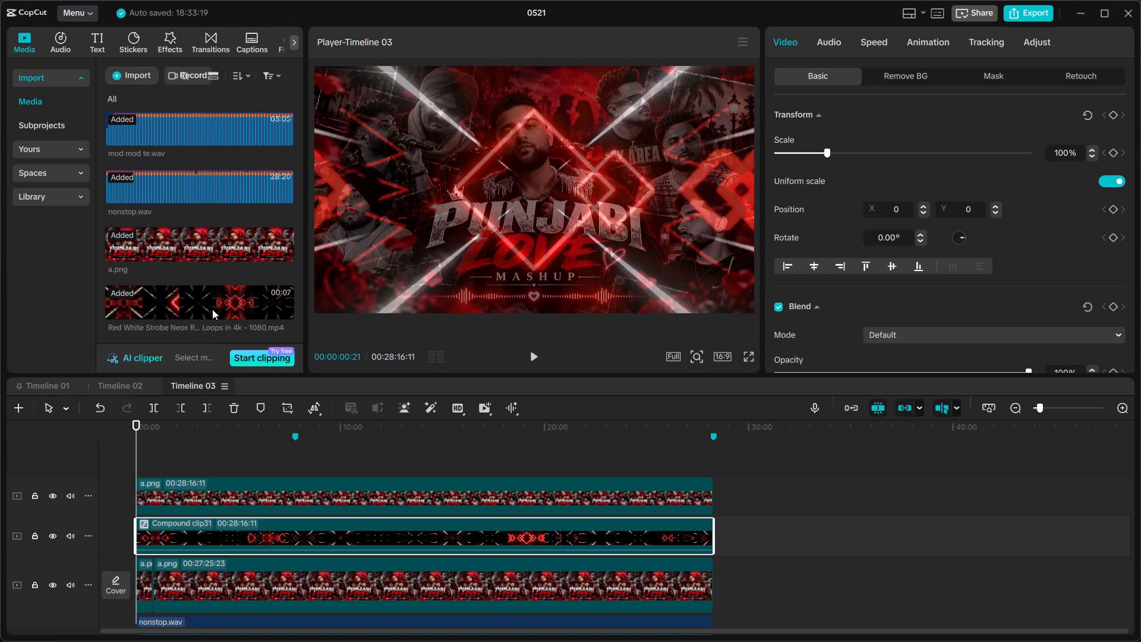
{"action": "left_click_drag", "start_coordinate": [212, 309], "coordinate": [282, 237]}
Raise the top a.png overlay's opacity to 68%, playing the opening before and after to check the strobe intensity.
{"action": "key", "text": "space"}
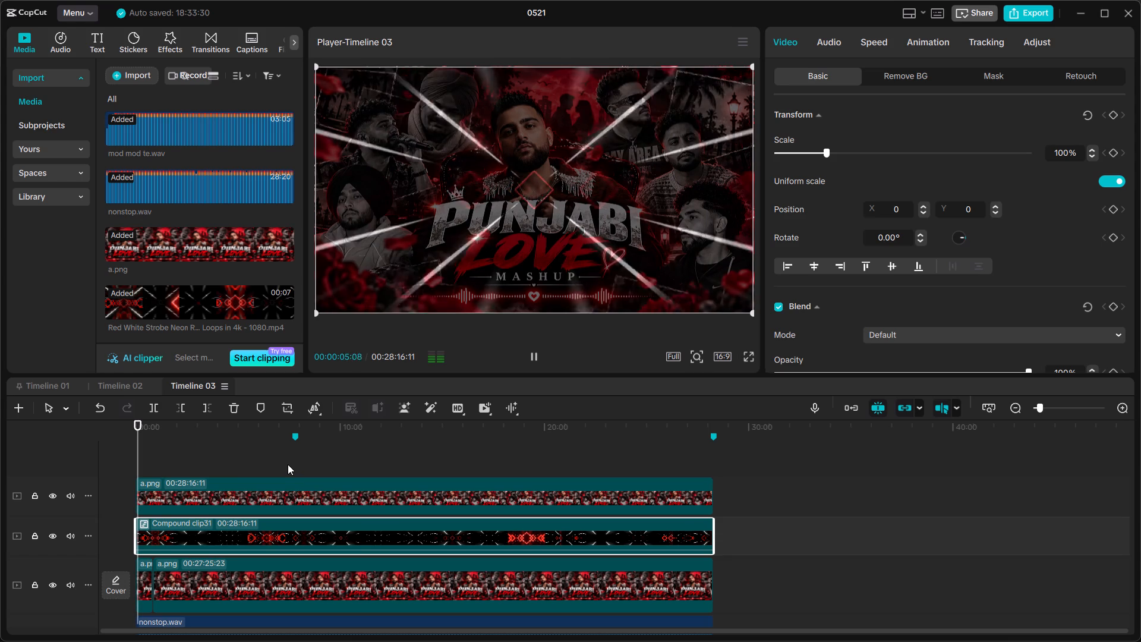
{"action": "scroll", "coordinate": [875, 281], "scroll_direction": "down", "scroll_amount": 4}
{"action": "scroll", "coordinate": [880, 281], "scroll_direction": "up", "scroll_amount": 2}
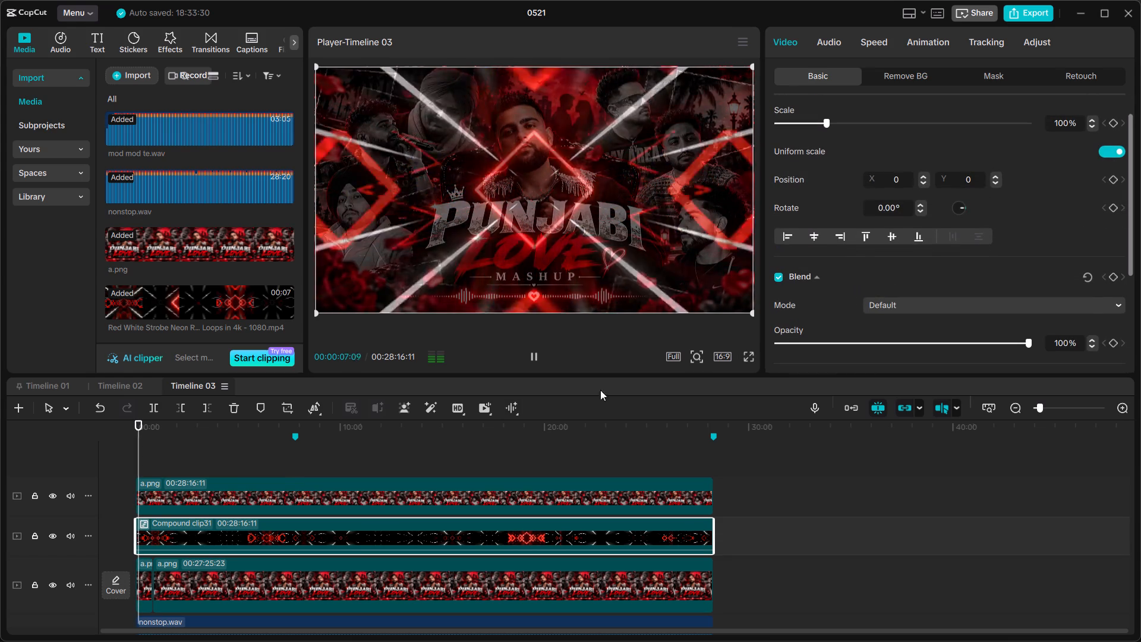
{"action": "left_click", "coordinate": [469, 485]}
{"action": "scroll", "coordinate": [926, 341], "scroll_direction": "down", "scroll_amount": 2}
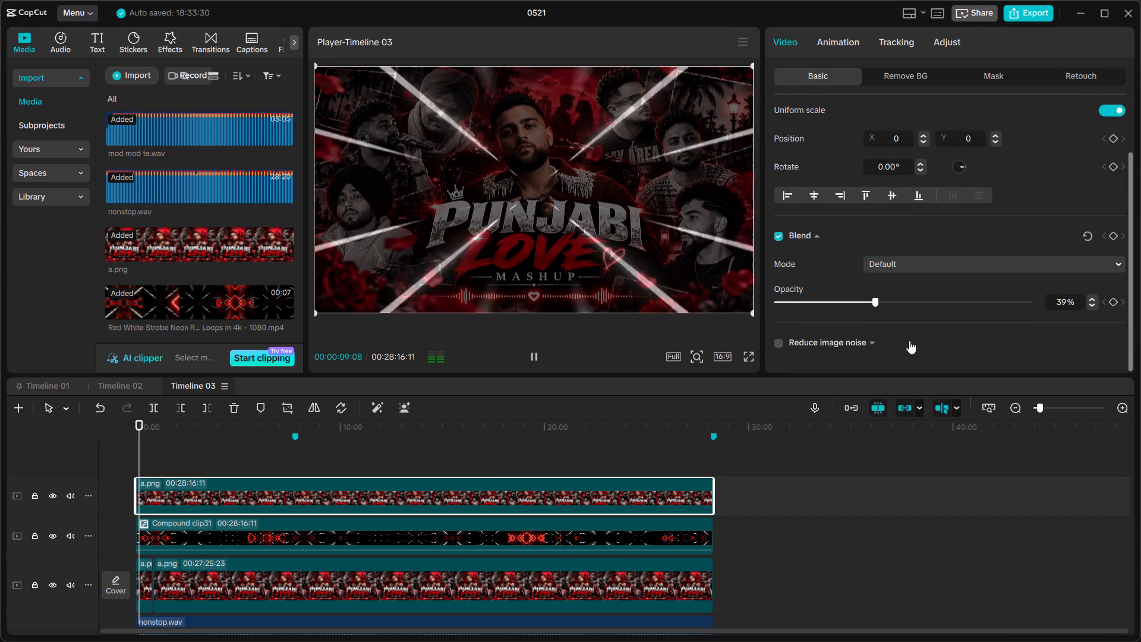
{"action": "left_click_drag", "start_coordinate": [873, 304], "coordinate": [945, 304]}
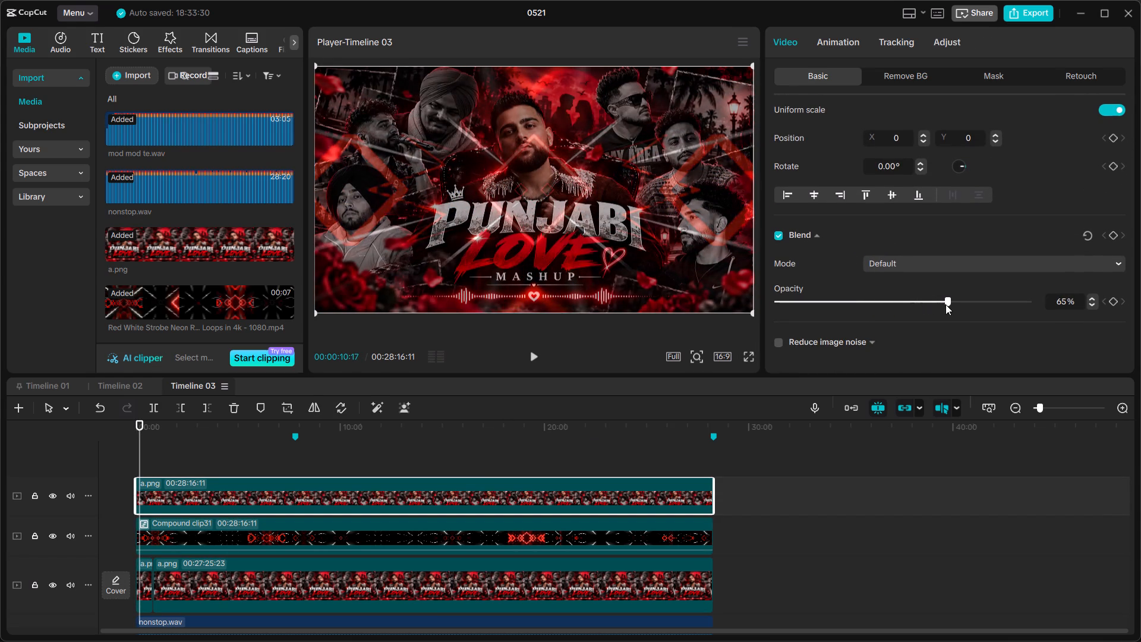
{"action": "left_click_drag", "start_coordinate": [945, 304], "coordinate": [946, 304]}
{"action": "key", "text": "space"}
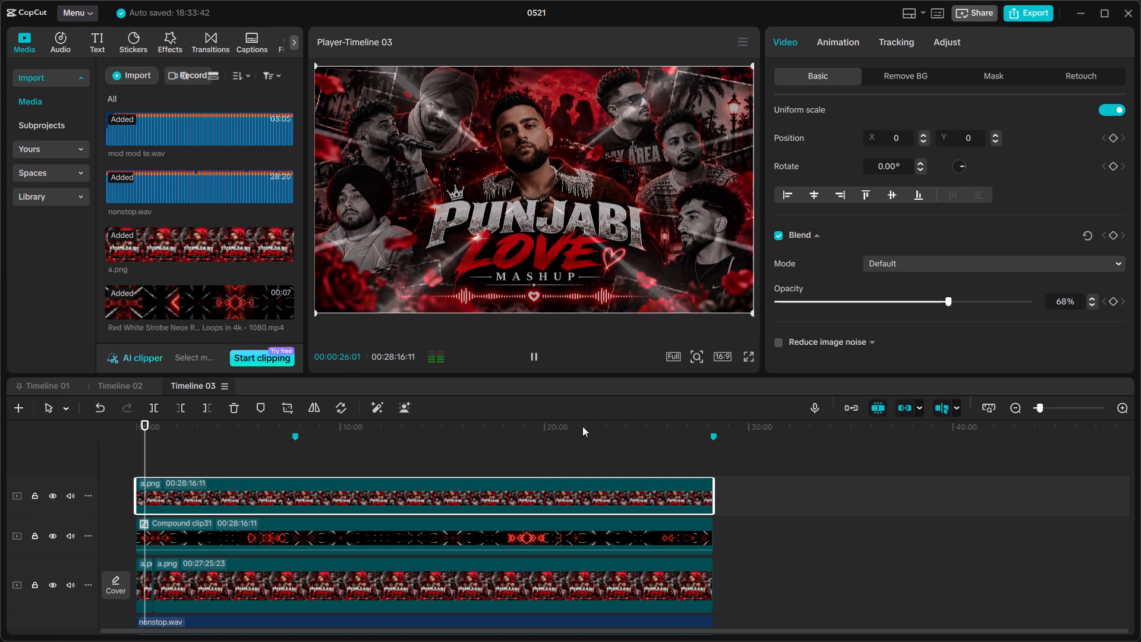
{"action": "key", "text": "space"}
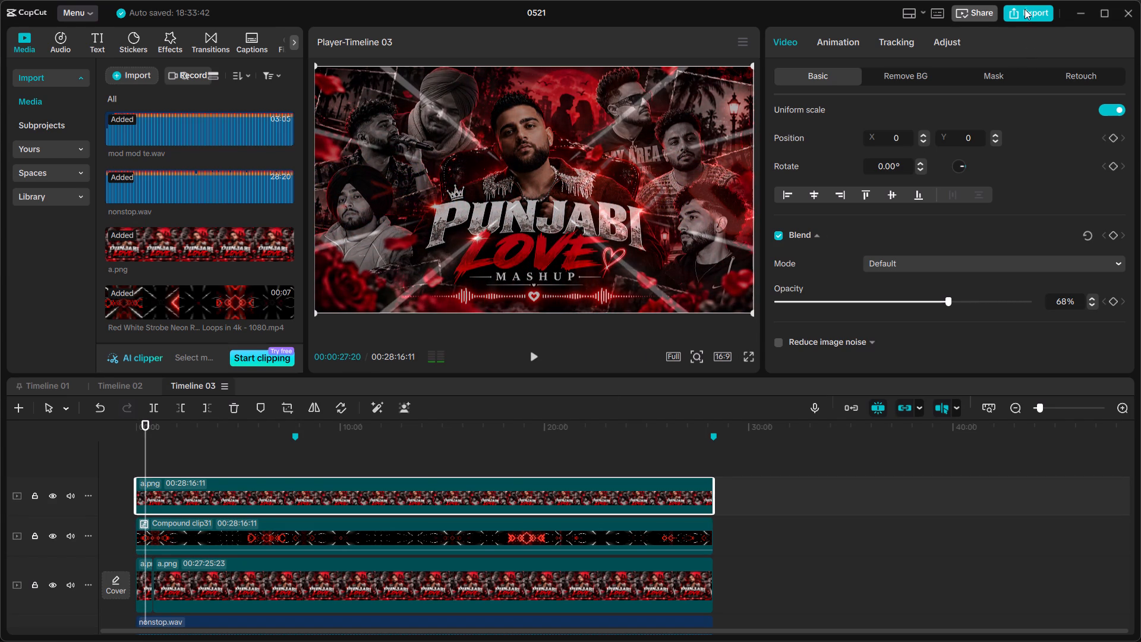
Open the export settings for Timeline 03 and name the exported video nonstop mashup.
{"action": "left_click", "coordinate": [1025, 9]}
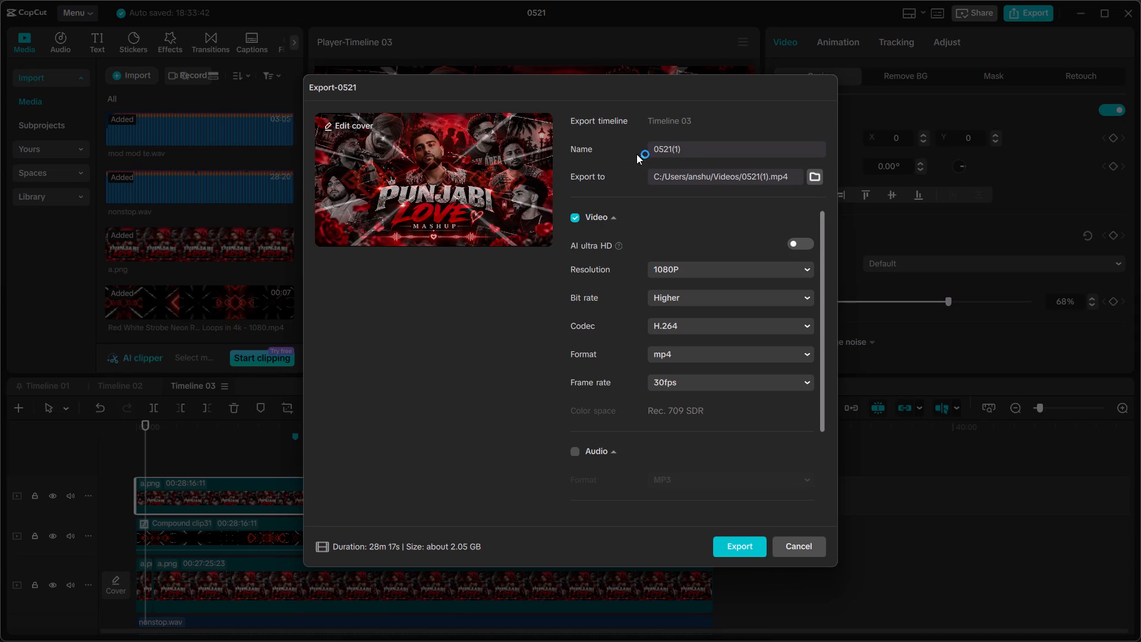
{"action": "triple_click", "coordinate": [664, 145]}
{"action": "type", "text": "nonstop"}
{"action": "key", "text": "space"}
{"action": "type", "text": "mashup"}
{"action": "key", "text": "Return"}
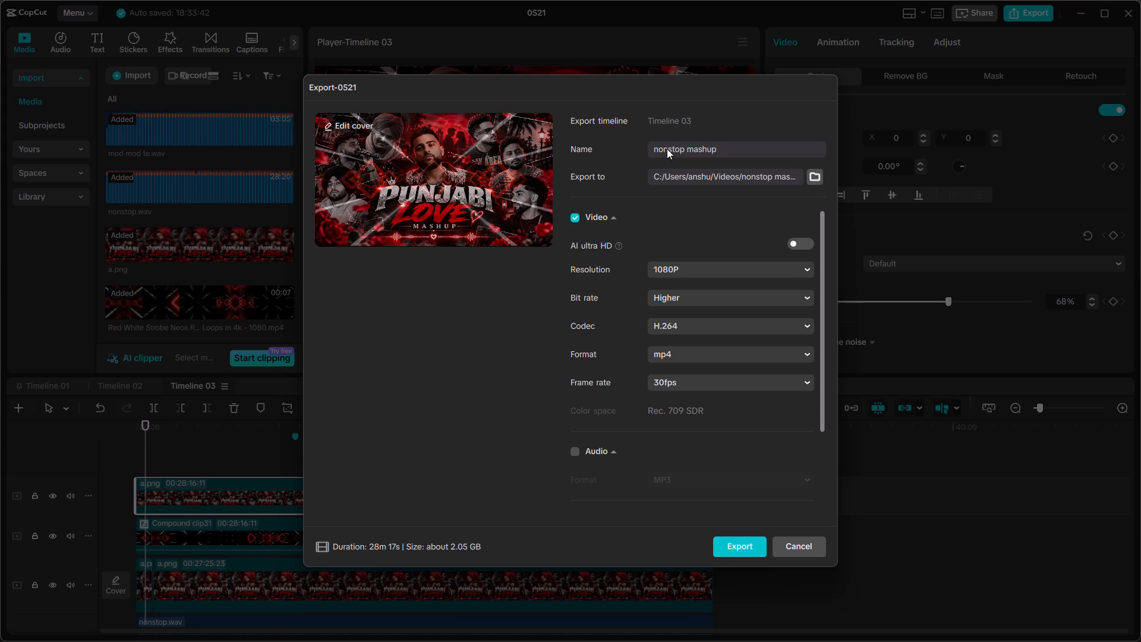